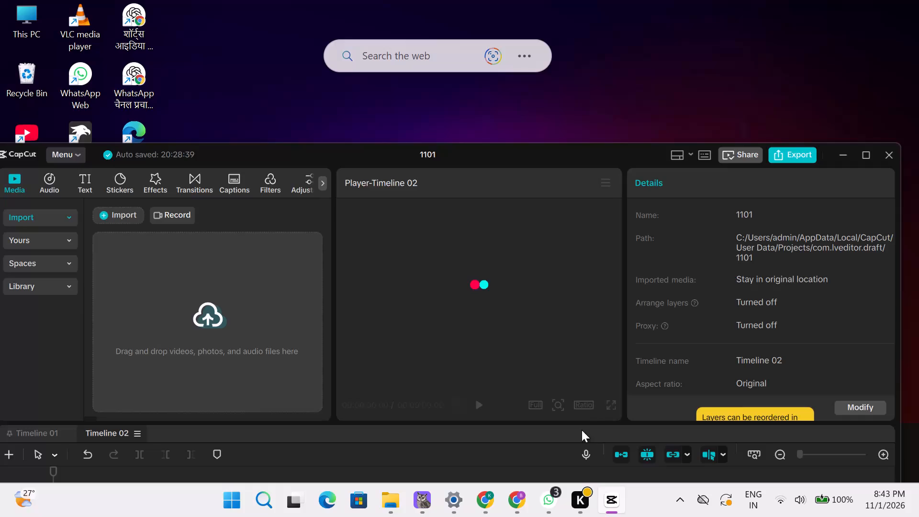
Import all the video, image and audio files from the USB drive's Download folder, leaving out its subfolders.
click(858, 158)
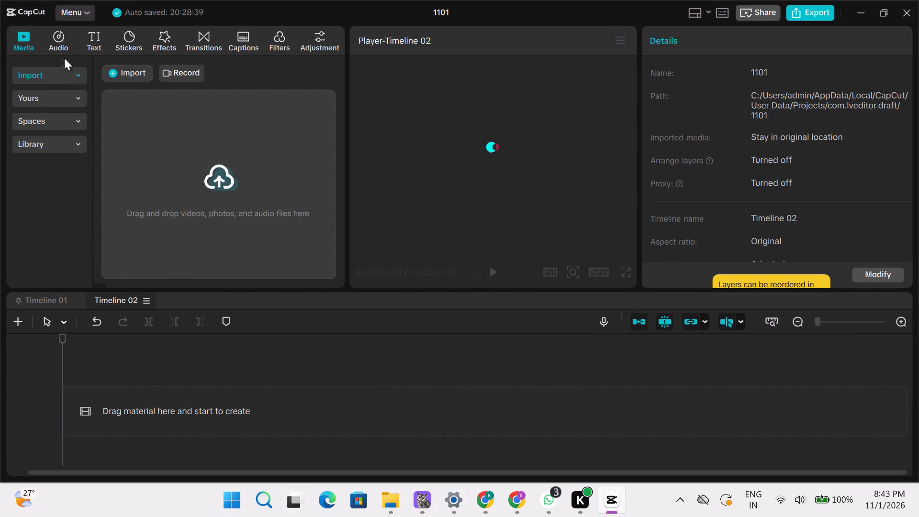
click(123, 70)
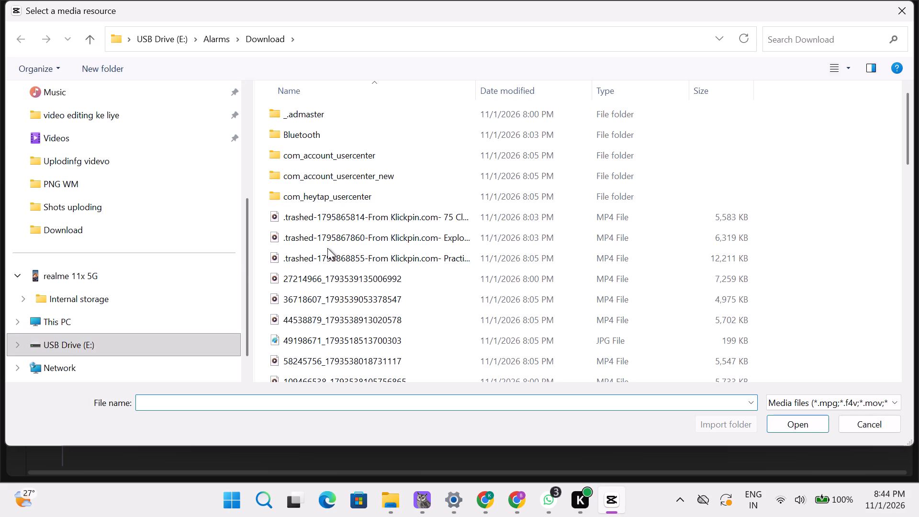
scroll(326, 248, down, 2)
scroll(324, 247, up, 4)
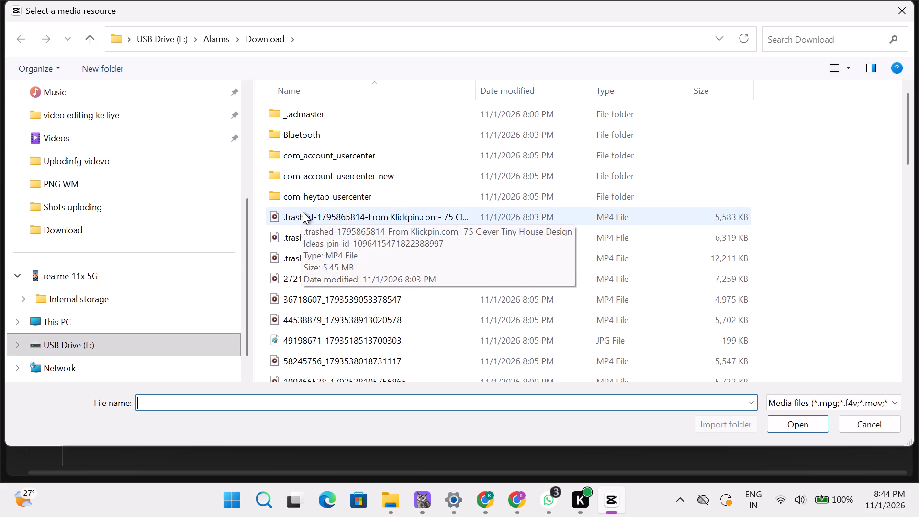
drag(266, 219, 276, 284)
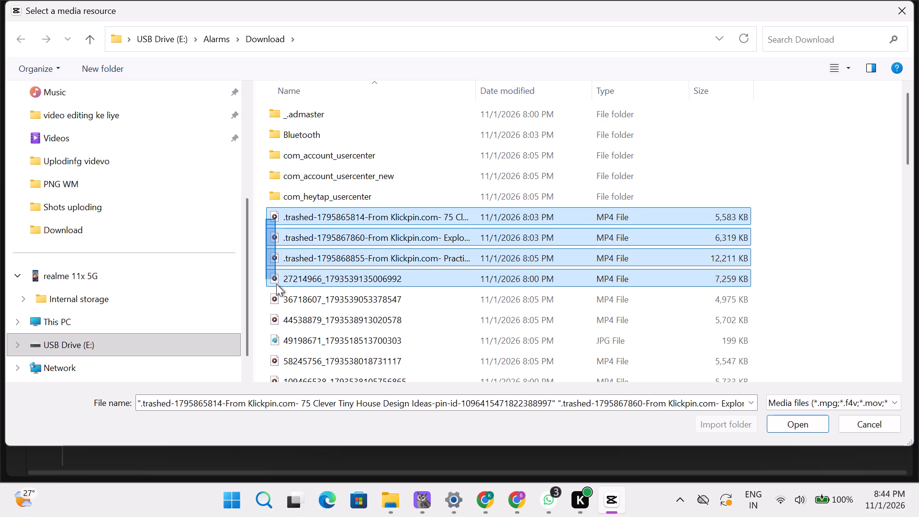
drag(276, 284, 291, 342)
scroll(289, 337, down, 9)
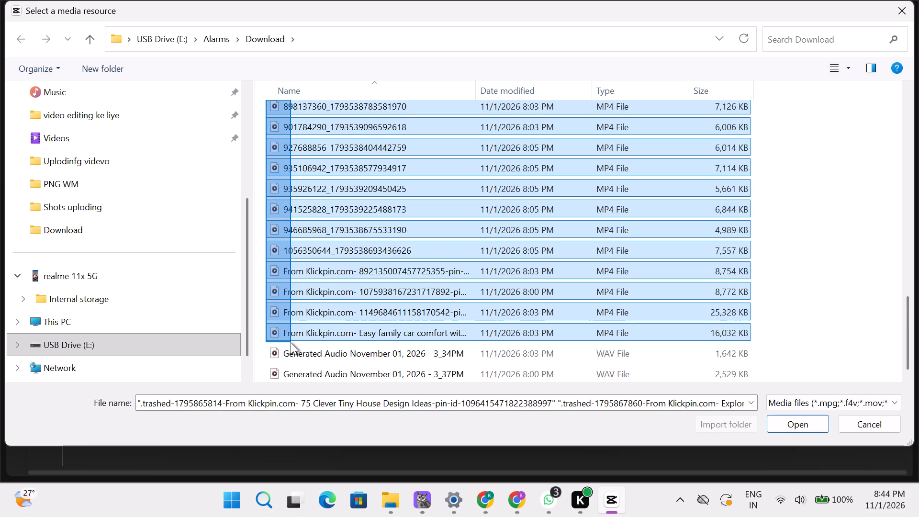
drag(291, 342, 301, 383)
scroll(292, 358, down, 11)
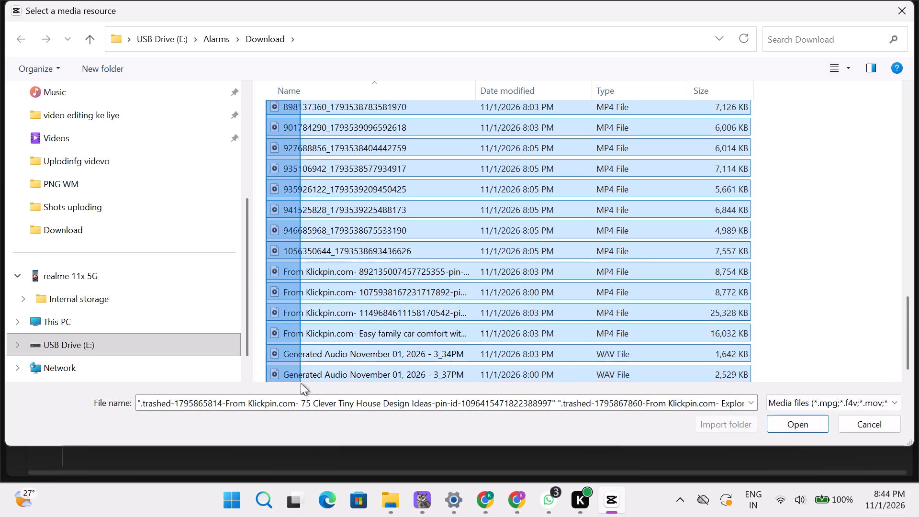
drag(301, 383, 363, 394)
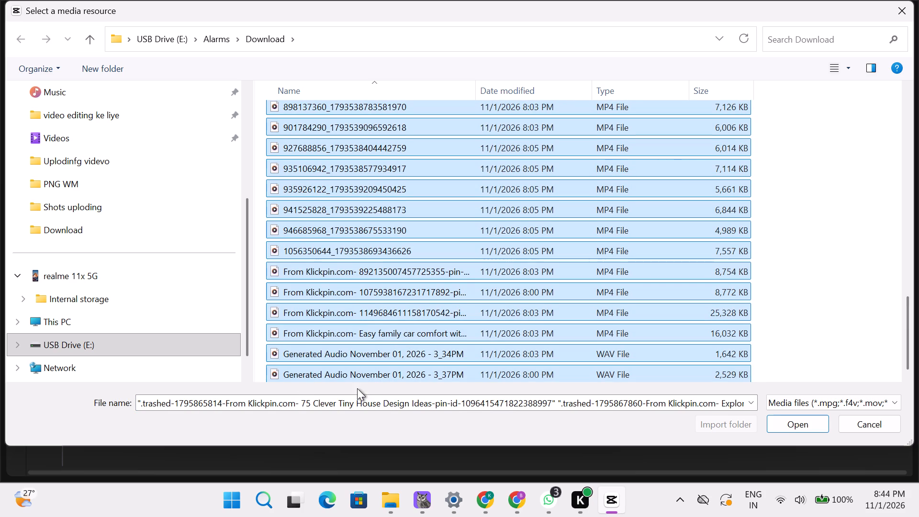
scroll(351, 378, down, 5)
scroll(434, 257, down, 10)
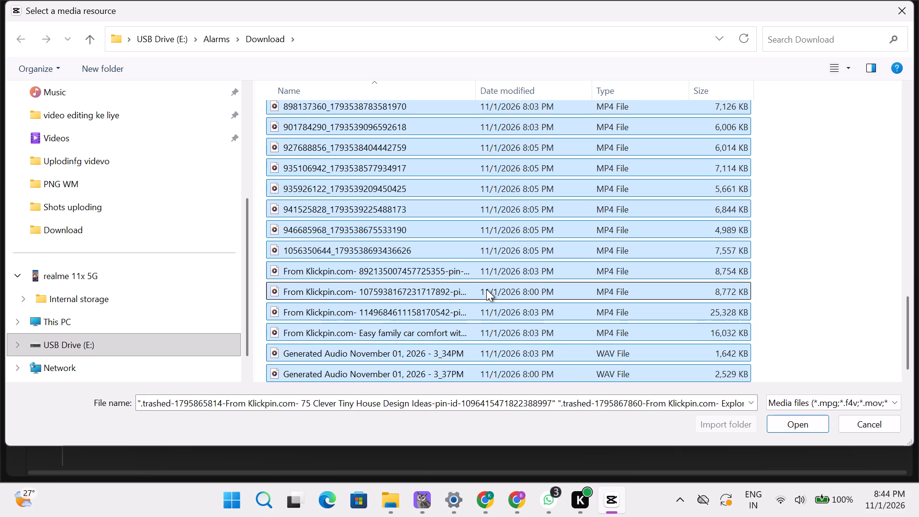
click(782, 419)
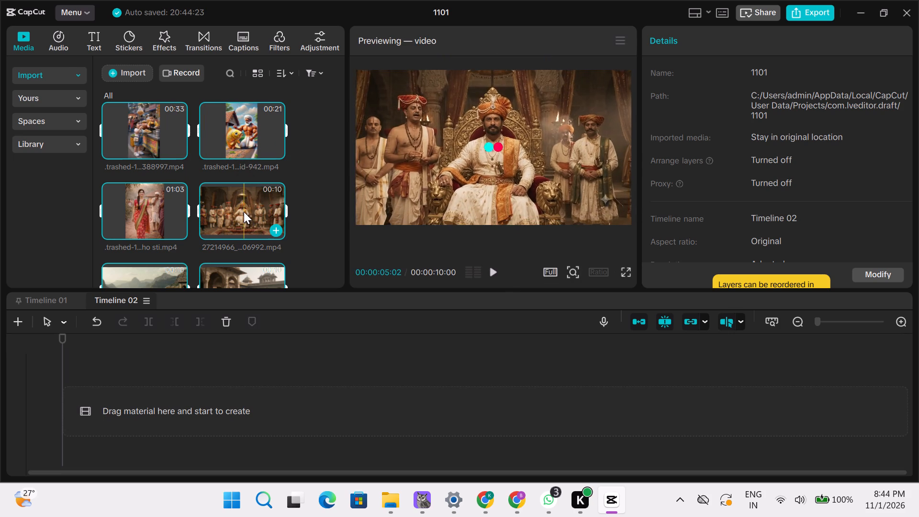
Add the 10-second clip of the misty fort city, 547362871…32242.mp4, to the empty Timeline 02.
scroll(244, 212, down, 1)
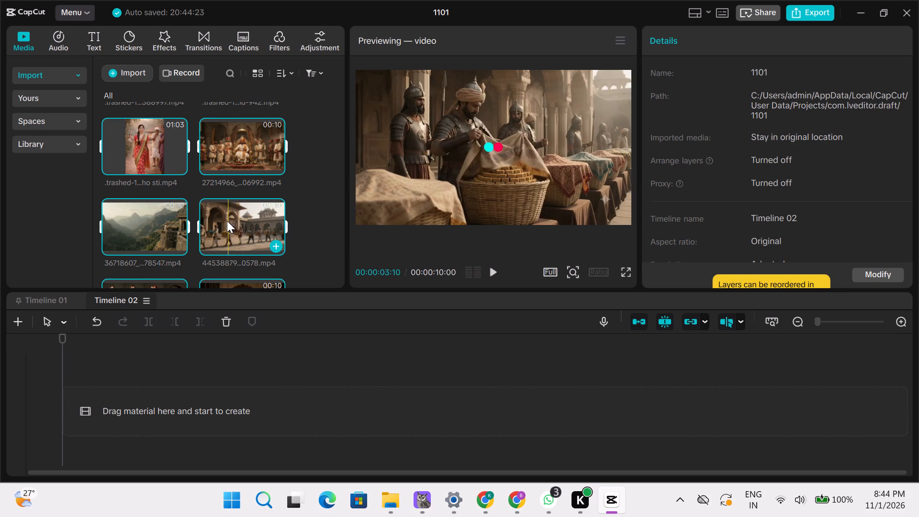
scroll(225, 249, down, 2)
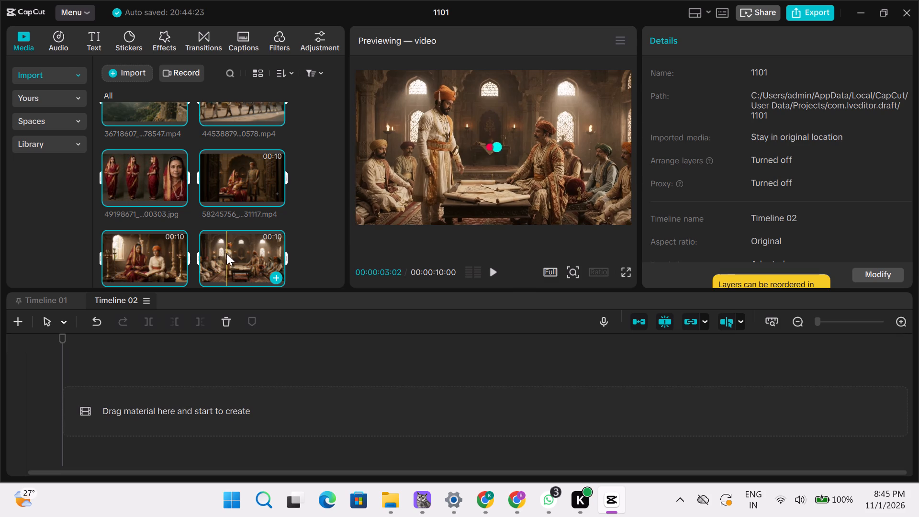
scroll(227, 256, down, 2)
scroll(164, 260, down, 1)
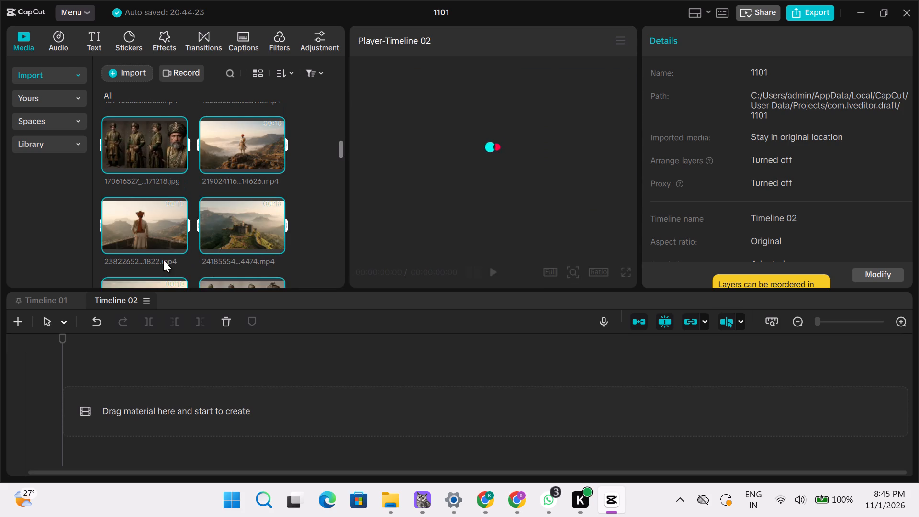
scroll(163, 262, down, 3)
scroll(206, 254, down, 2)
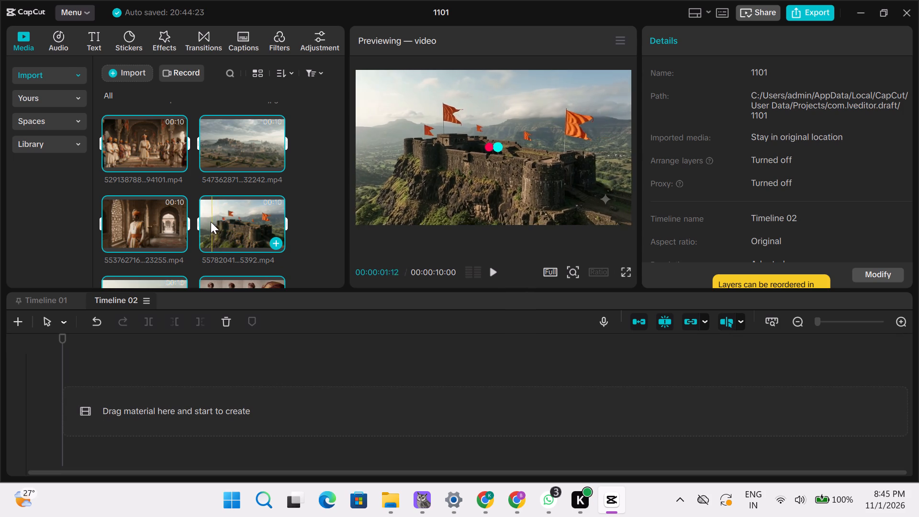
click(237, 145)
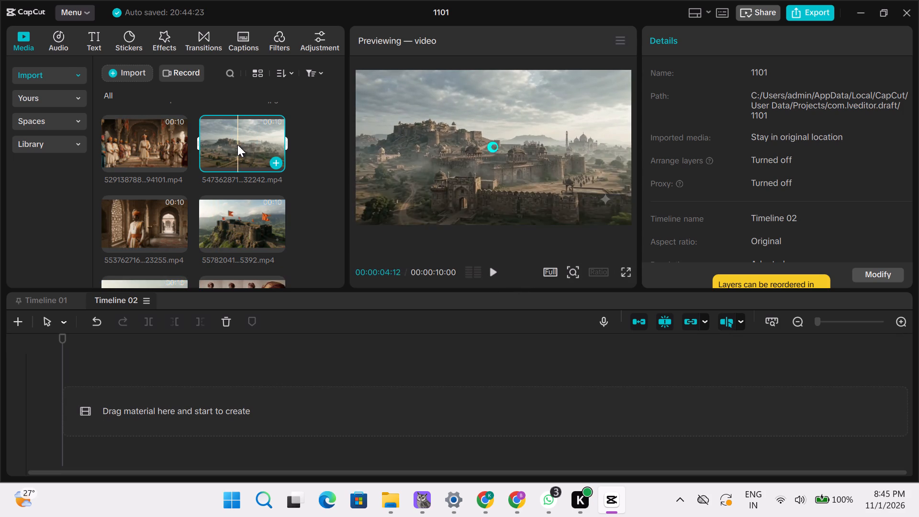
click(271, 157)
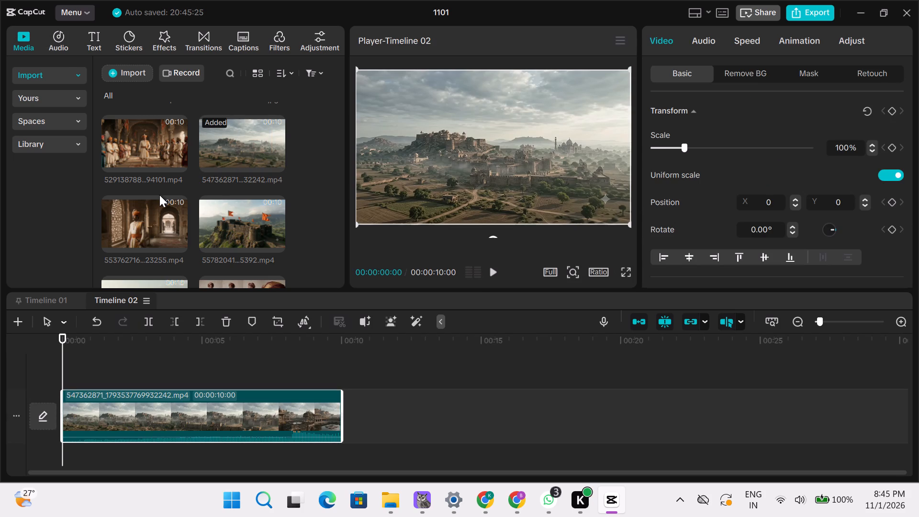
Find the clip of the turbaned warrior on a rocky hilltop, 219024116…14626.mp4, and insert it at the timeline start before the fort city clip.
scroll(157, 196, down, 2)
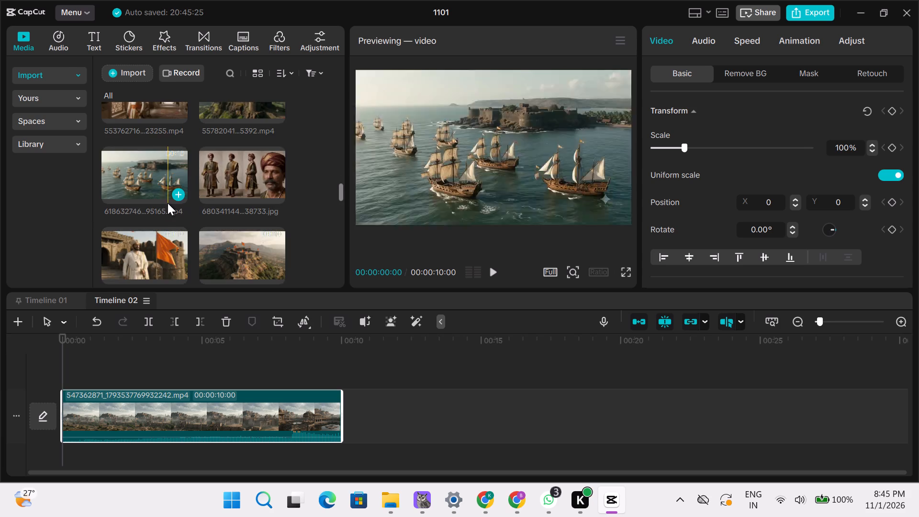
scroll(168, 203, down, 4)
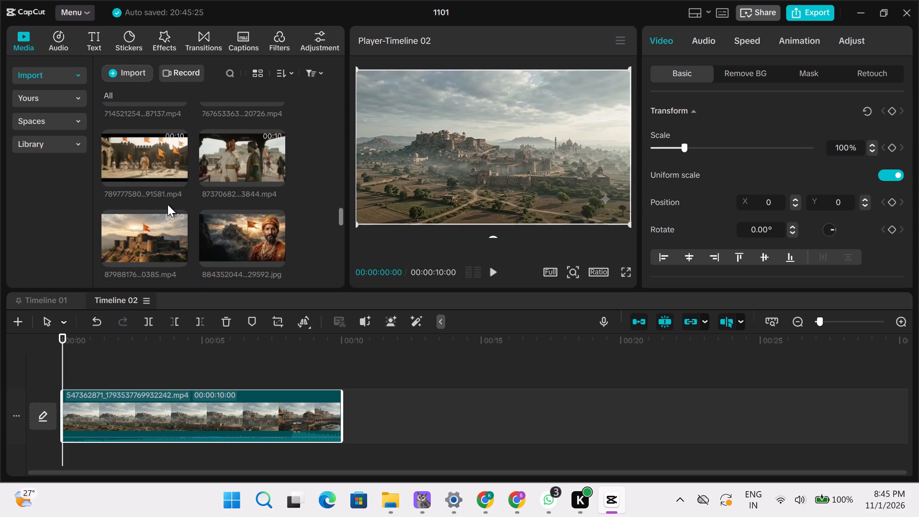
scroll(168, 204, down, 3)
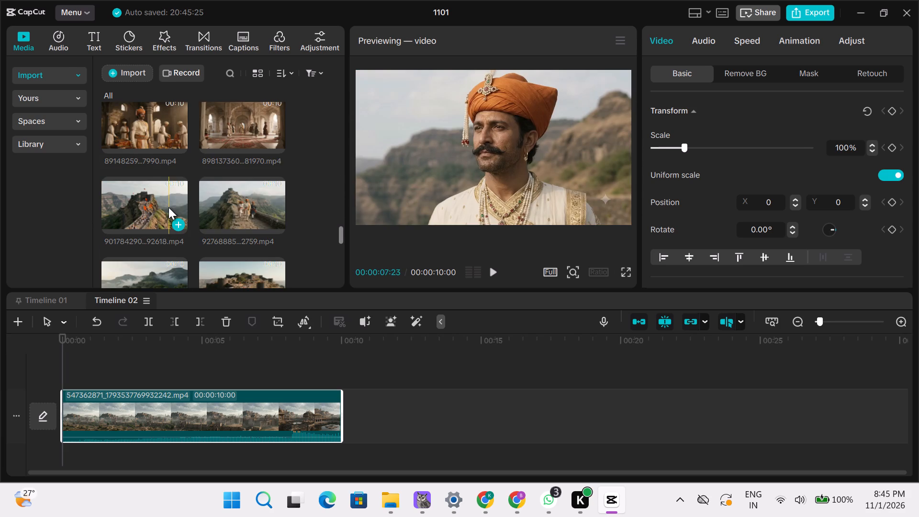
scroll(186, 204, down, 2)
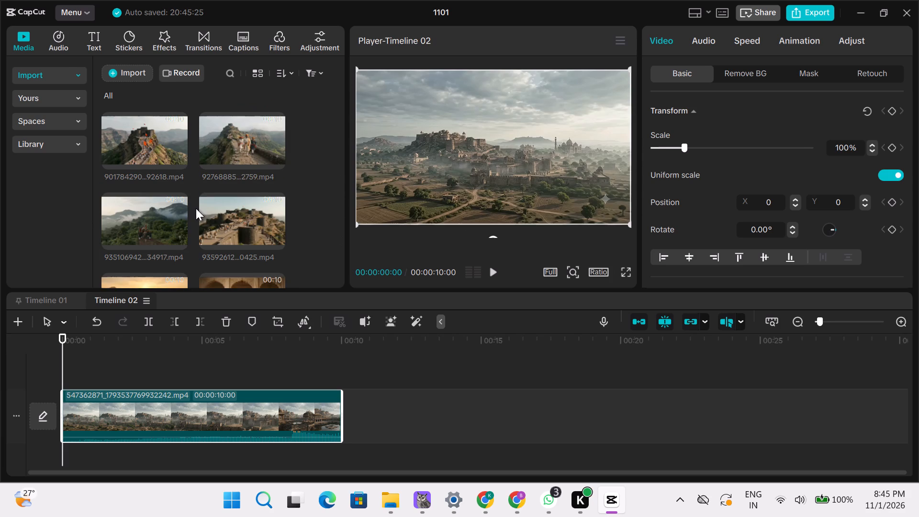
scroll(195, 209, down, 2)
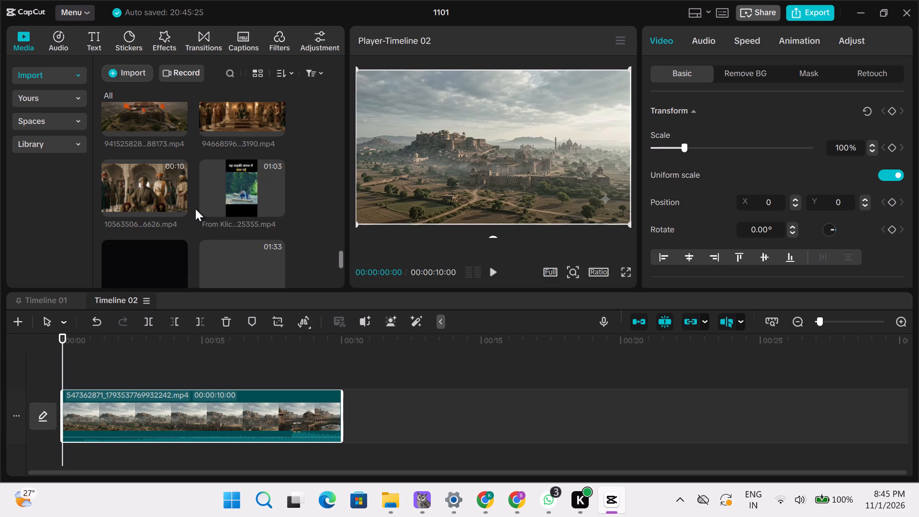
scroll(195, 209, down, 1)
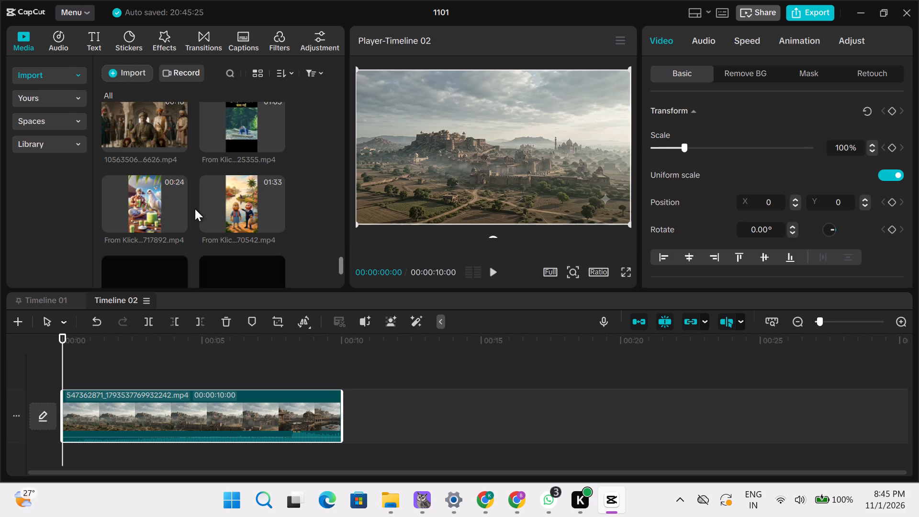
scroll(195, 209, up, 2)
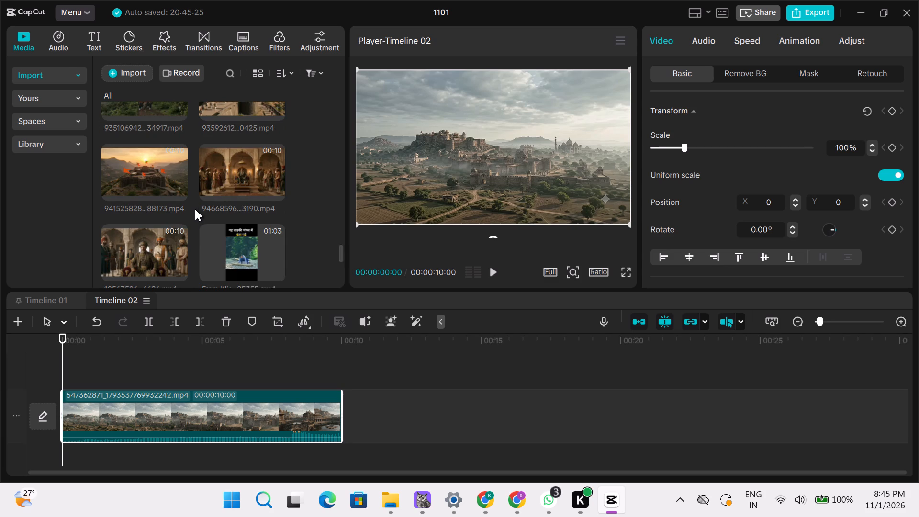
scroll(195, 209, up, 3)
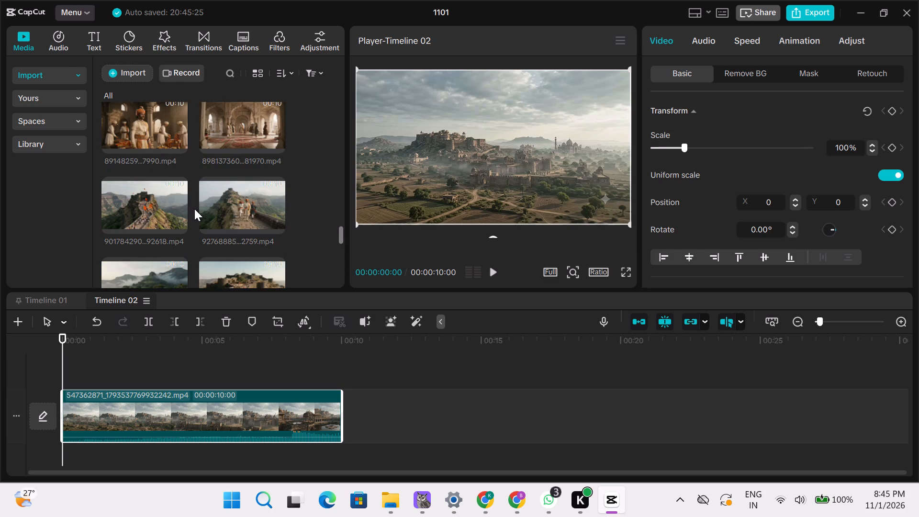
scroll(194, 209, up, 1)
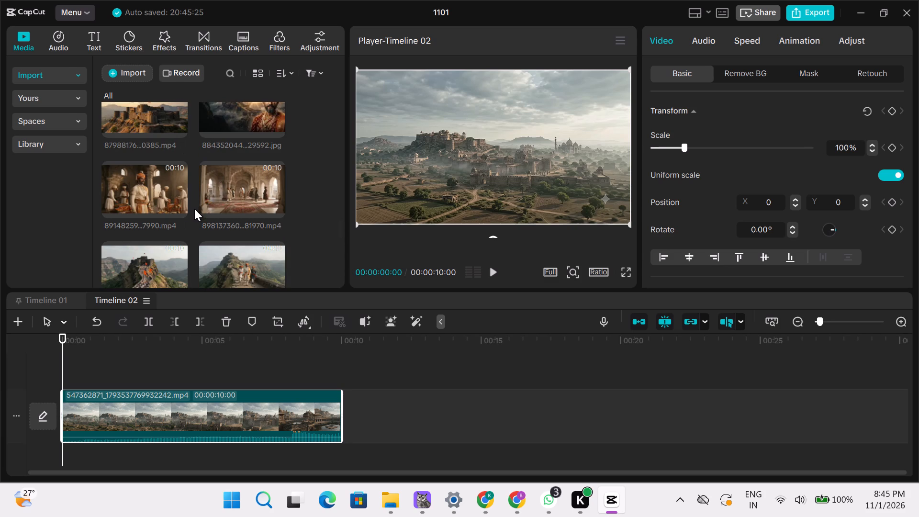
scroll(194, 209, up, 4)
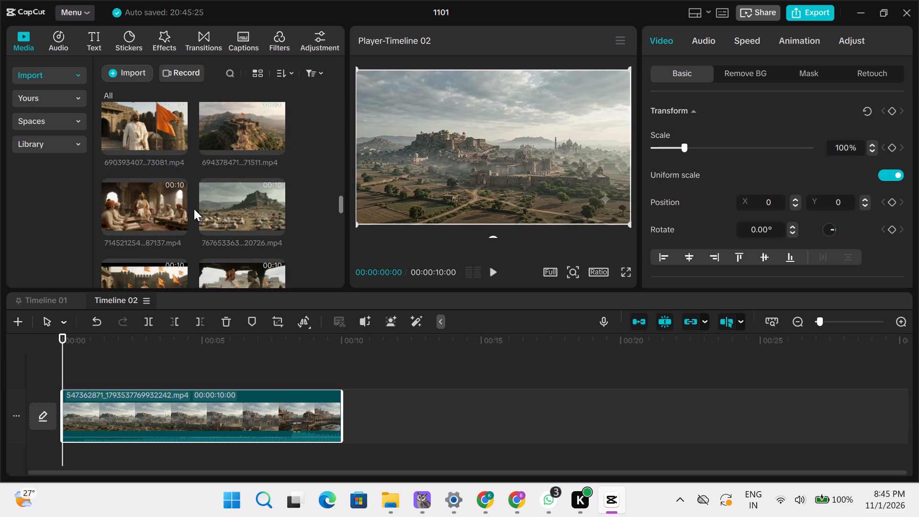
scroll(194, 209, up, 4)
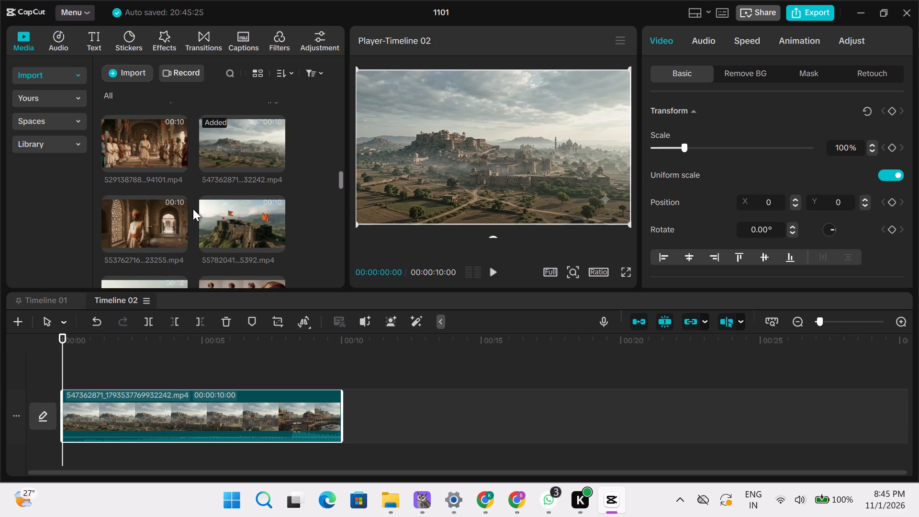
scroll(193, 209, up, 4)
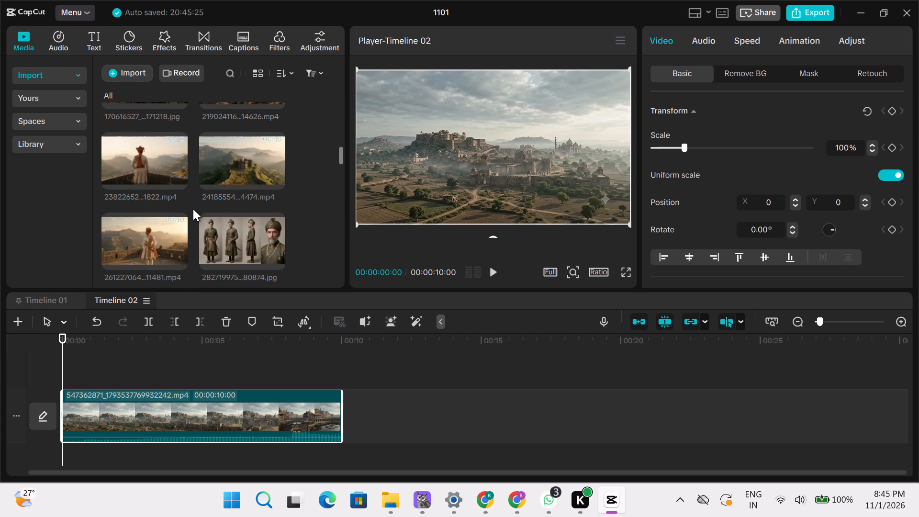
scroll(193, 209, up, 2)
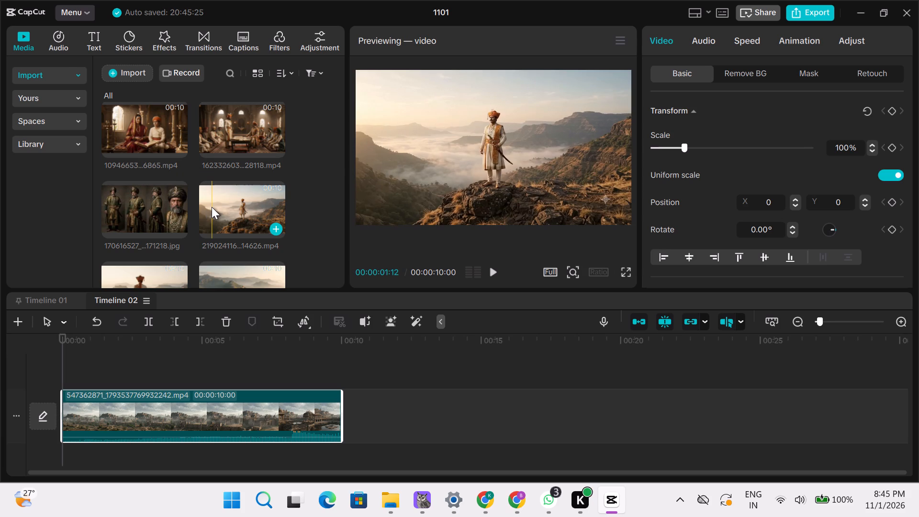
click(213, 205)
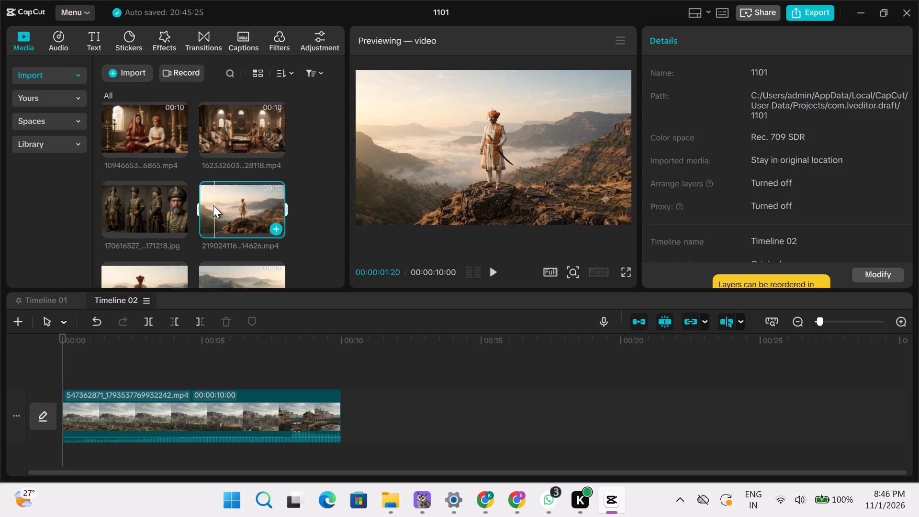
click(274, 225)
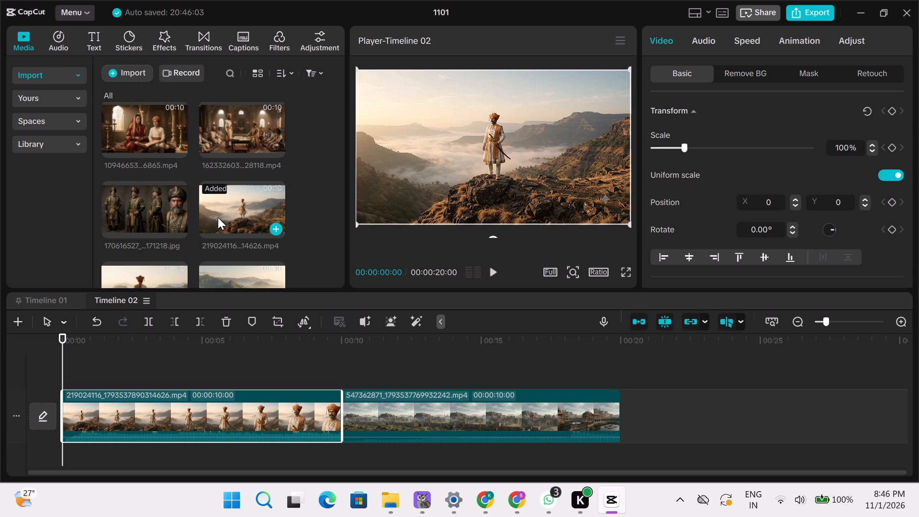
Find the clip of the couple with a newborn, 58245756…31117.mp4, and insert it at the timeline start before the warrior clip.
scroll(237, 224, down, 3)
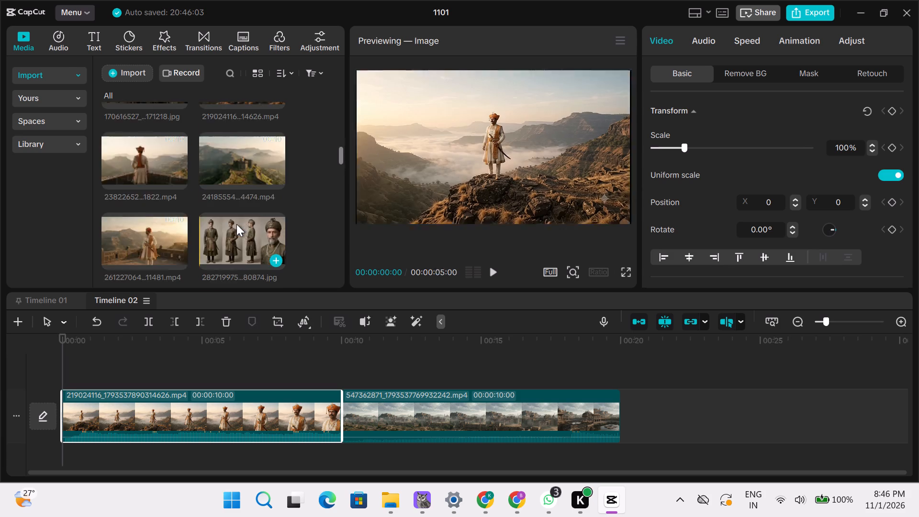
scroll(236, 225, down, 3)
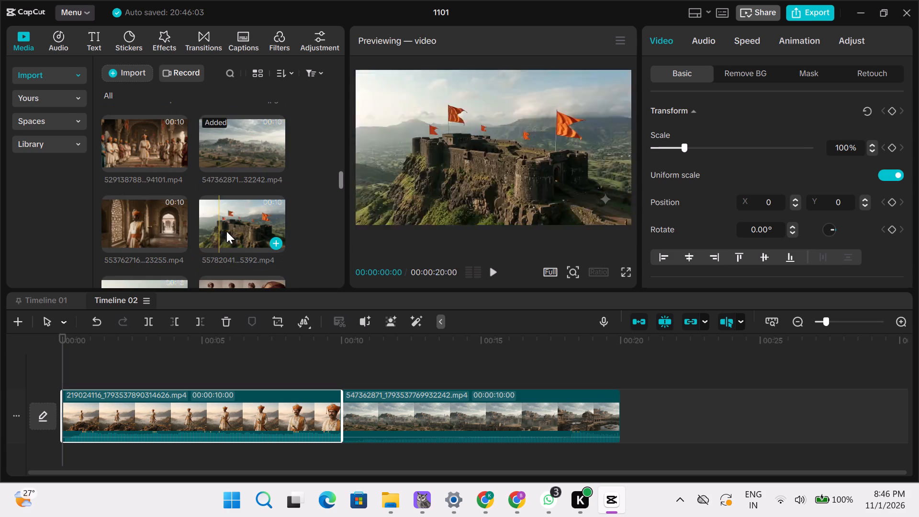
scroll(208, 237, down, 3)
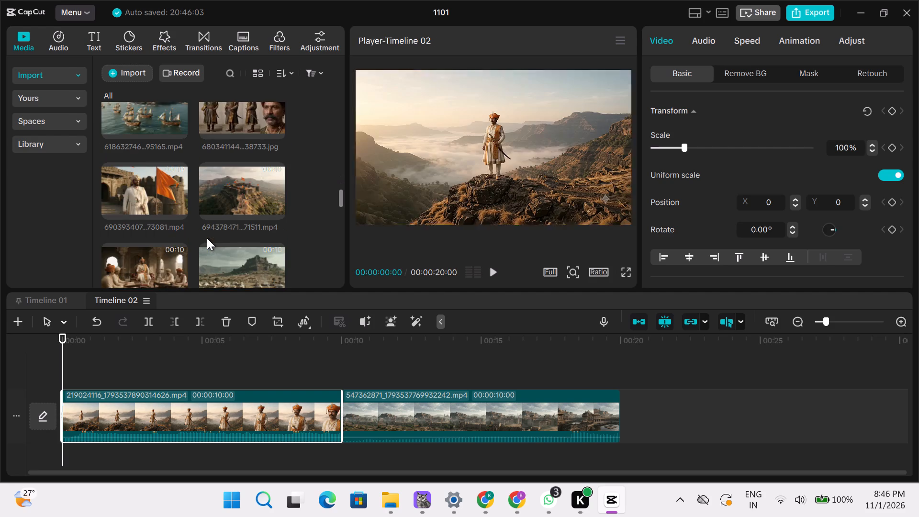
scroll(206, 238, down, 3)
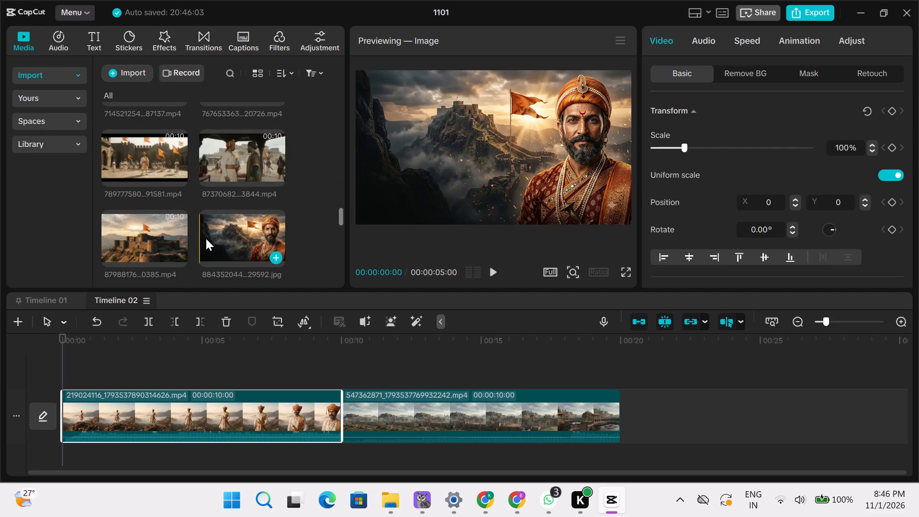
scroll(206, 238, down, 6)
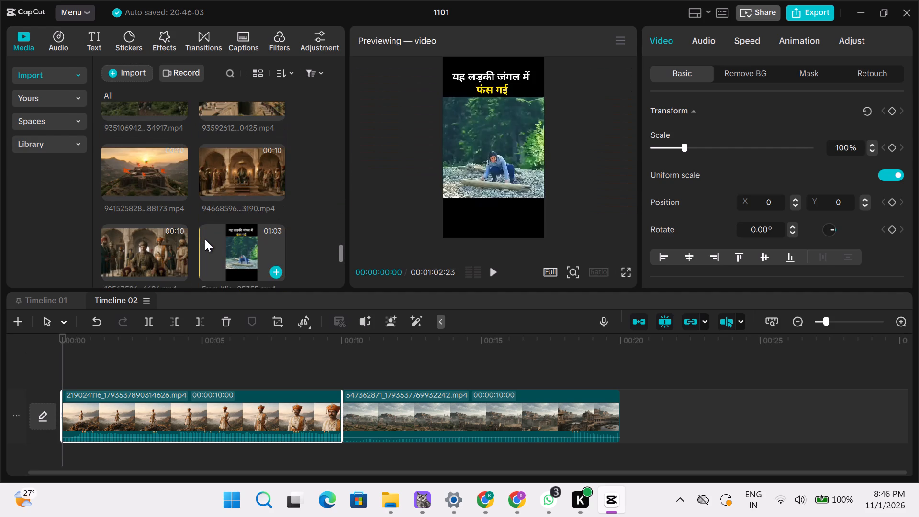
scroll(205, 239, down, 1)
scroll(205, 239, up, 10)
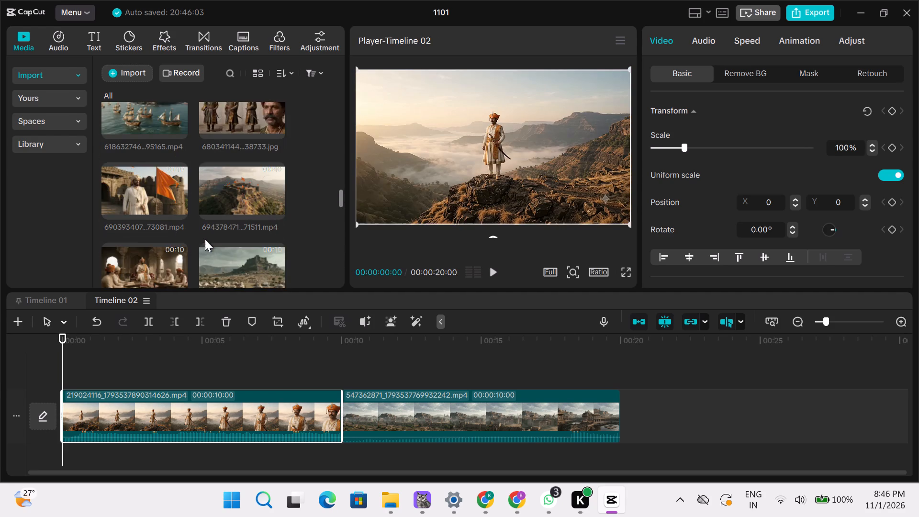
scroll(205, 239, up, 13)
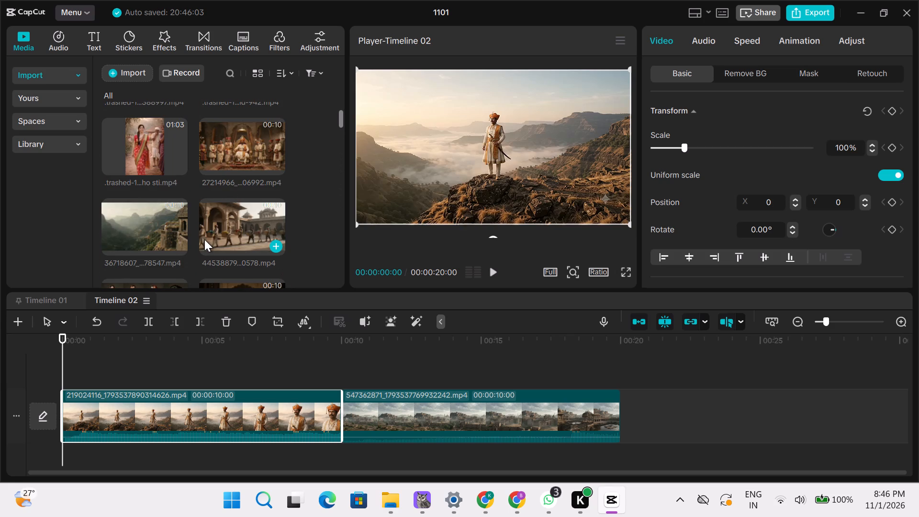
scroll(204, 239, up, 2)
scroll(189, 244, down, 2)
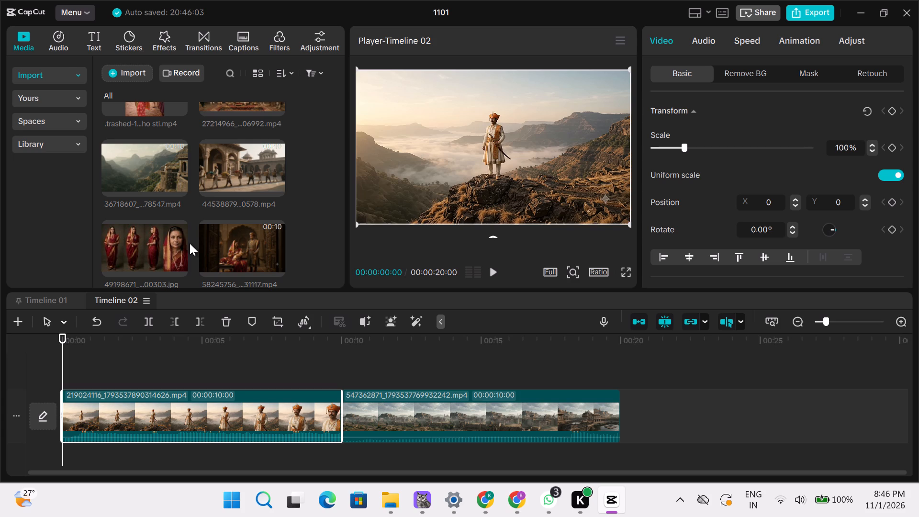
click(276, 262)
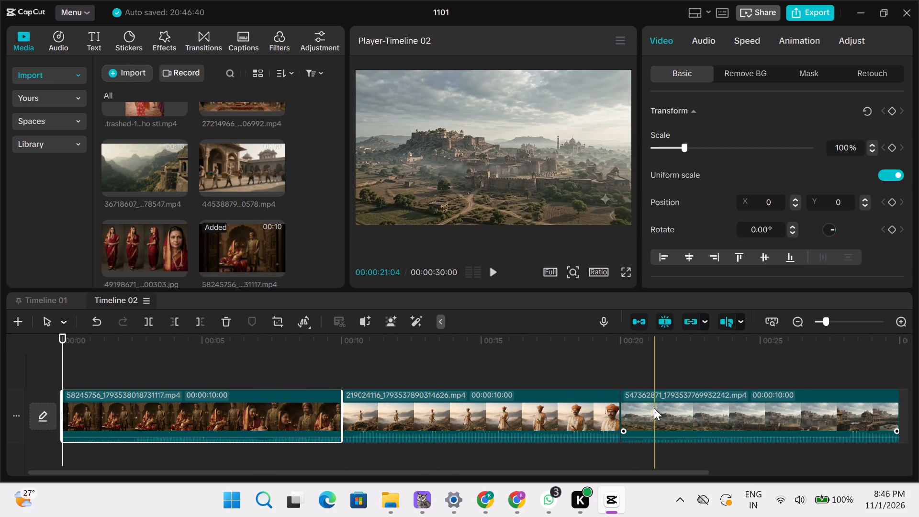
Move the three clips above the main track in this order: fort city at the start, turbaned warrior second, couple with the newborn last.
scroll(654, 408, down, 1)
scroll(711, 394, up, 1)
scroll(711, 398, down, 1)
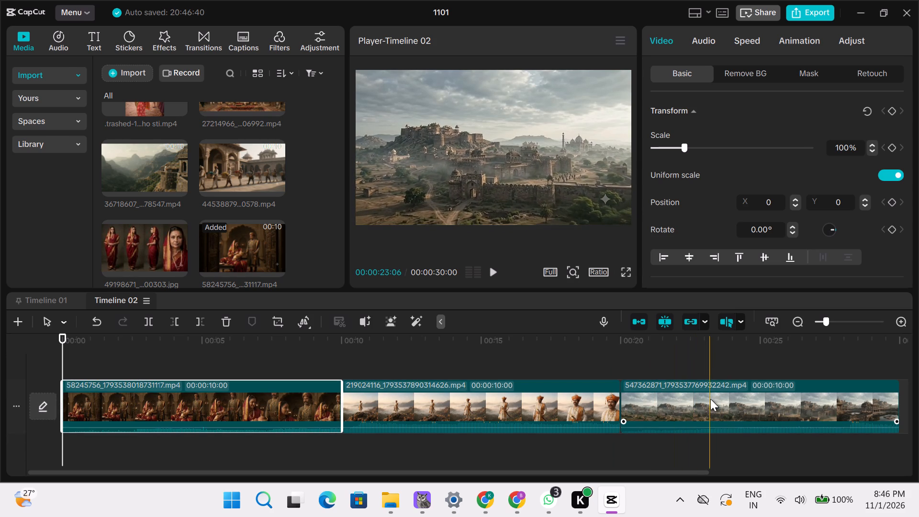
drag(711, 399, 549, 416)
drag(486, 420, 478, 420)
drag(466, 421, 396, 427)
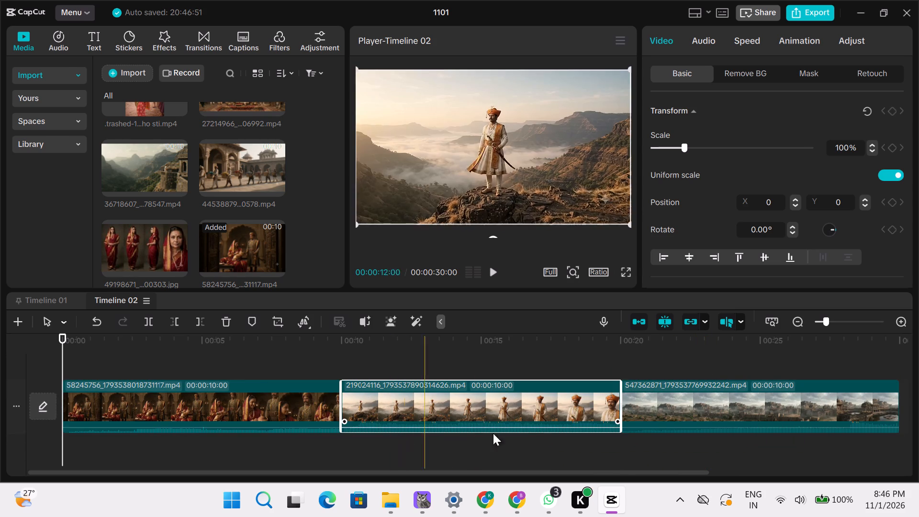
drag(723, 385, 490, 398)
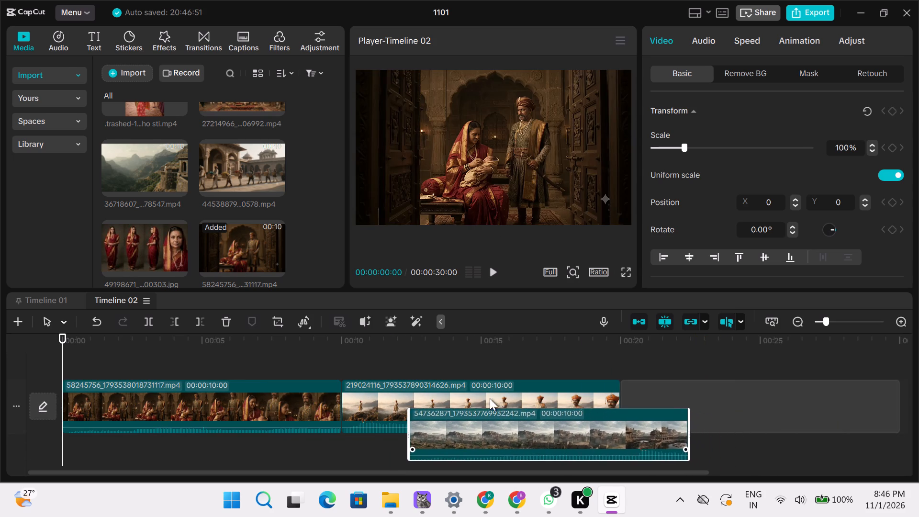
drag(490, 398, 275, 303)
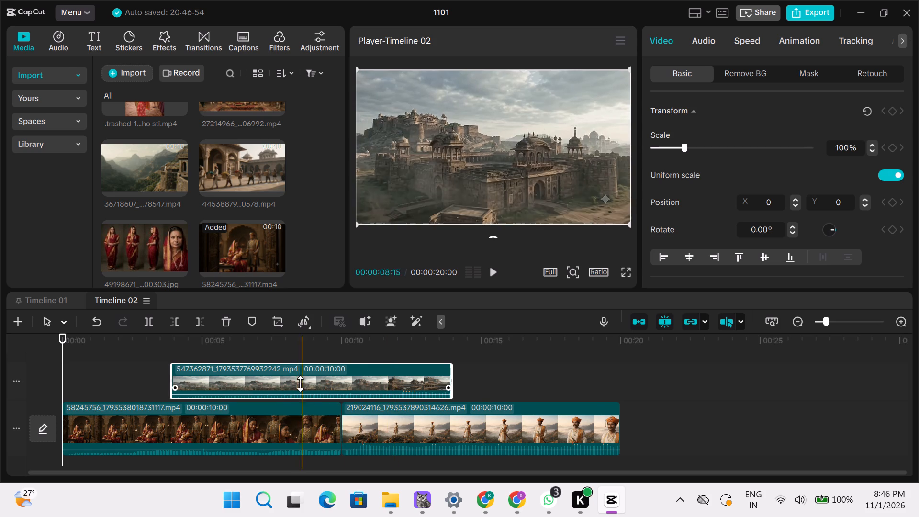
drag(288, 368, 167, 364)
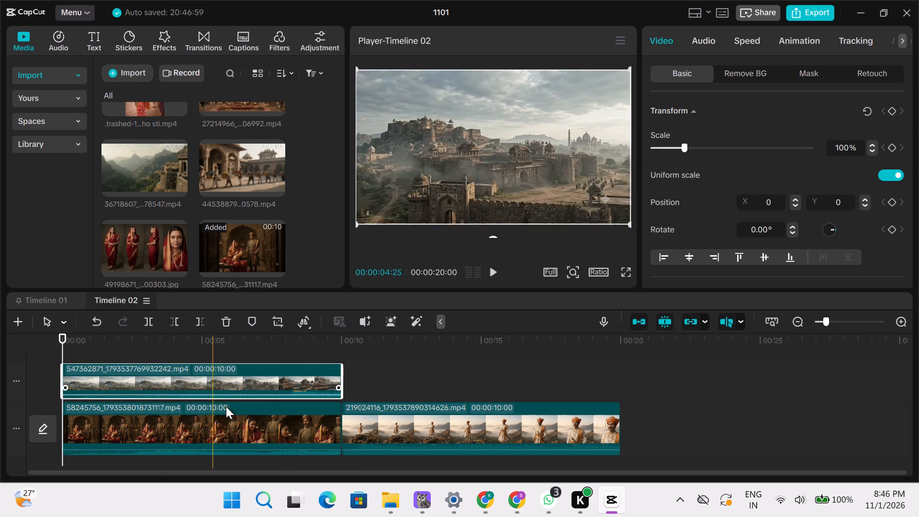
drag(461, 431, 443, 393)
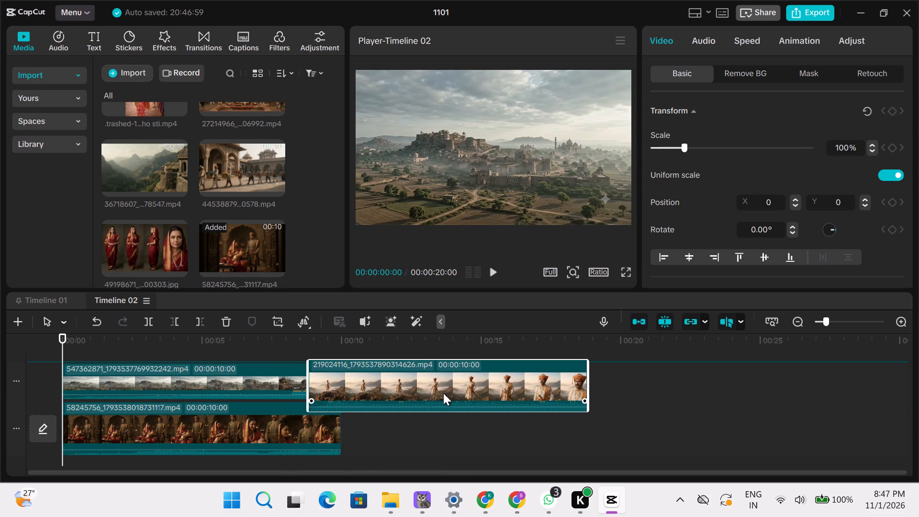
drag(443, 393, 460, 390)
drag(300, 440, 336, 436)
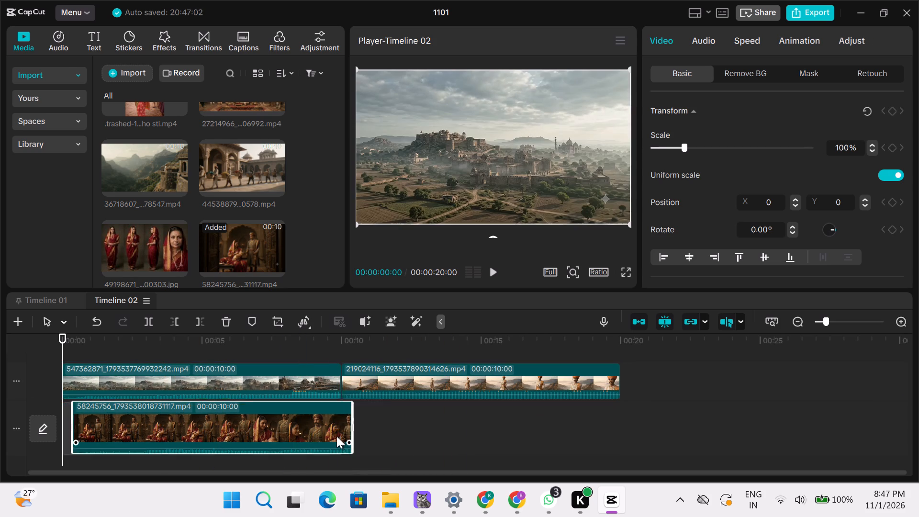
drag(336, 436, 841, 394)
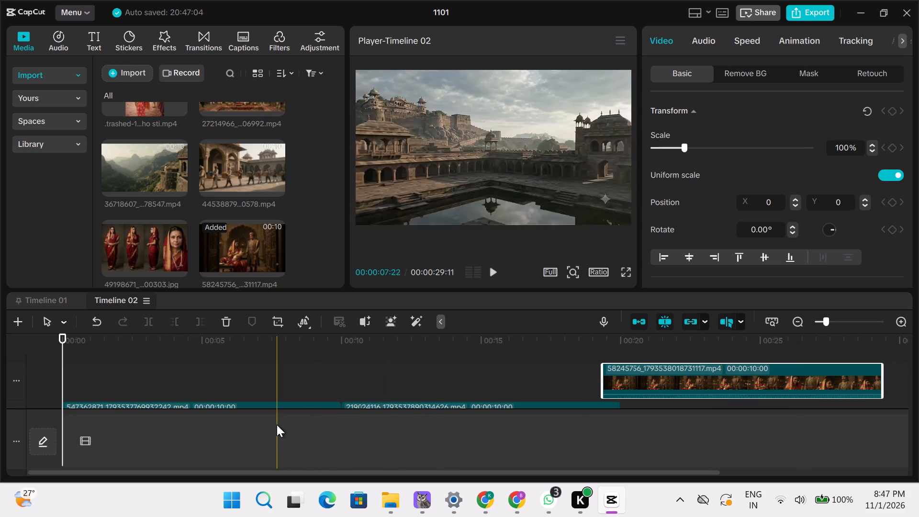
Place the fort city, warrior and couple clips back on the main track in that order, without gaps.
drag(233, 402, 248, 433)
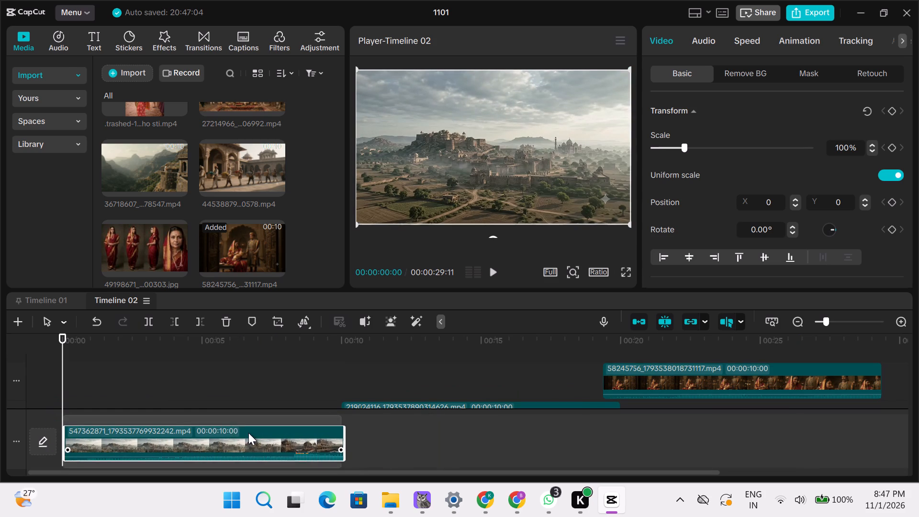
drag(248, 433, 245, 423)
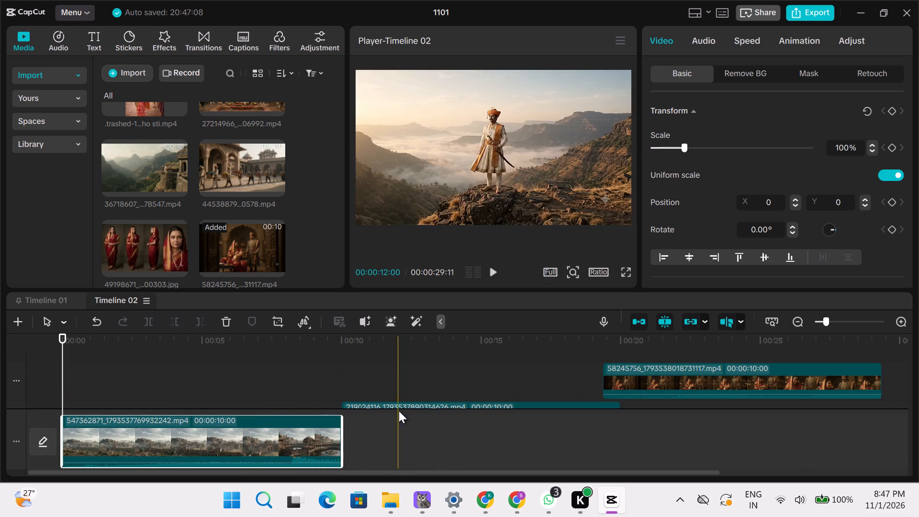
drag(400, 411, 405, 429)
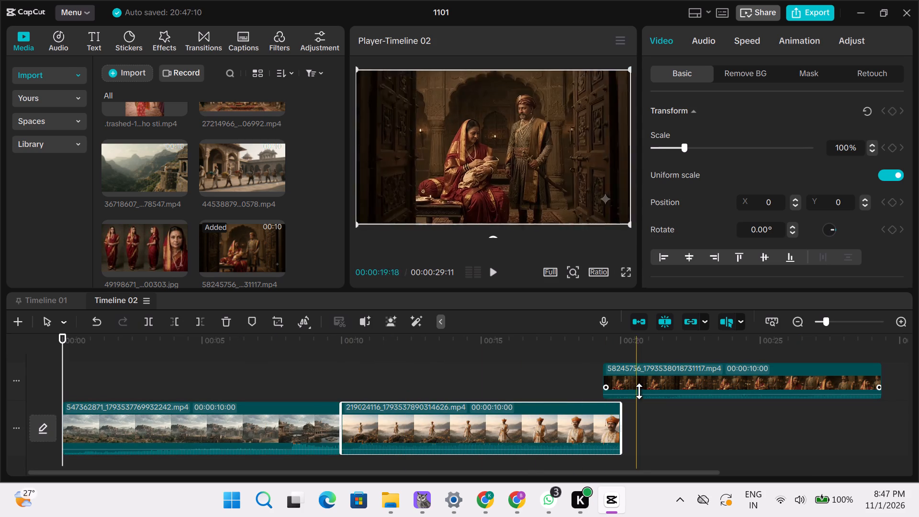
drag(662, 380, 683, 422)
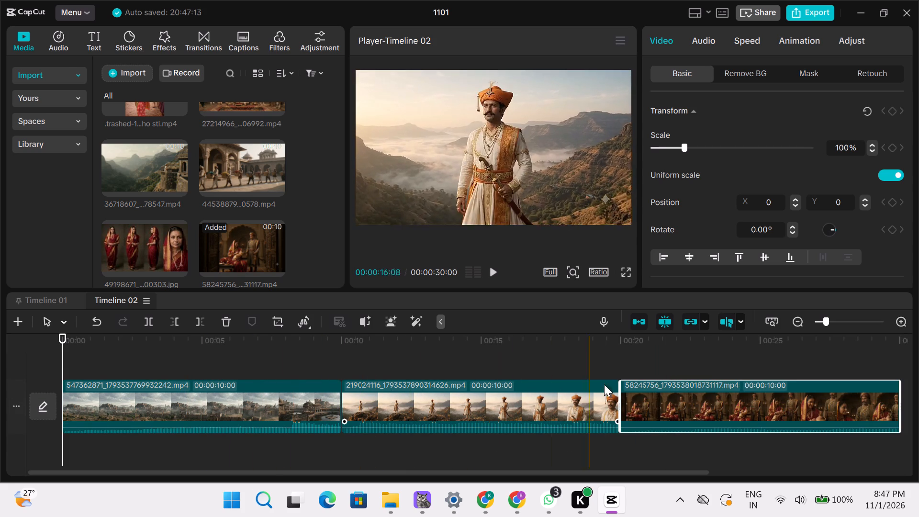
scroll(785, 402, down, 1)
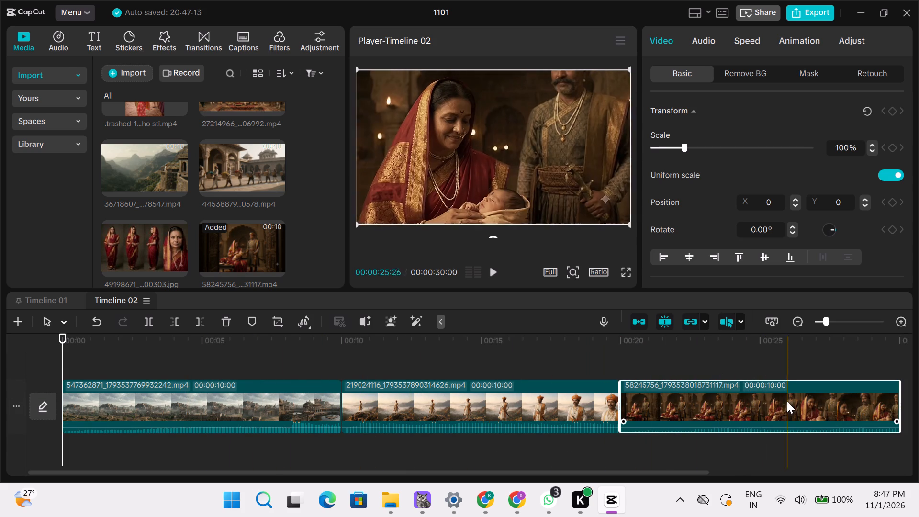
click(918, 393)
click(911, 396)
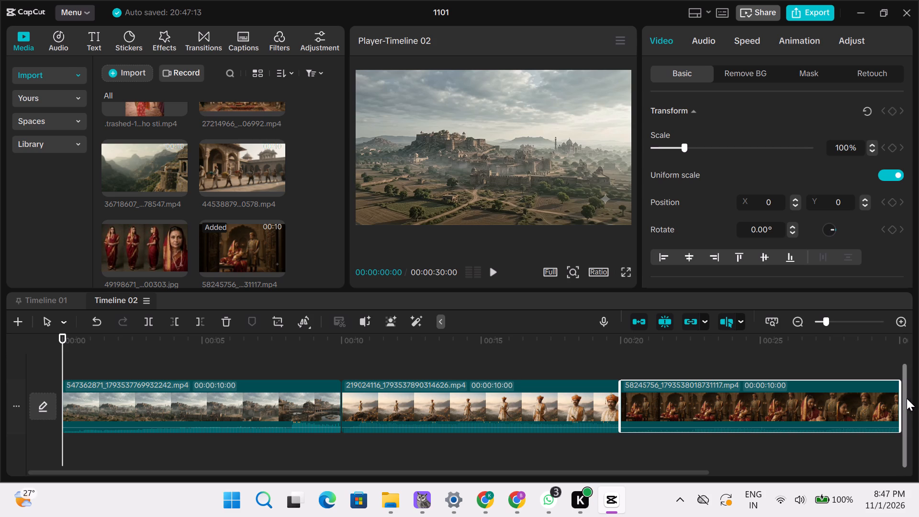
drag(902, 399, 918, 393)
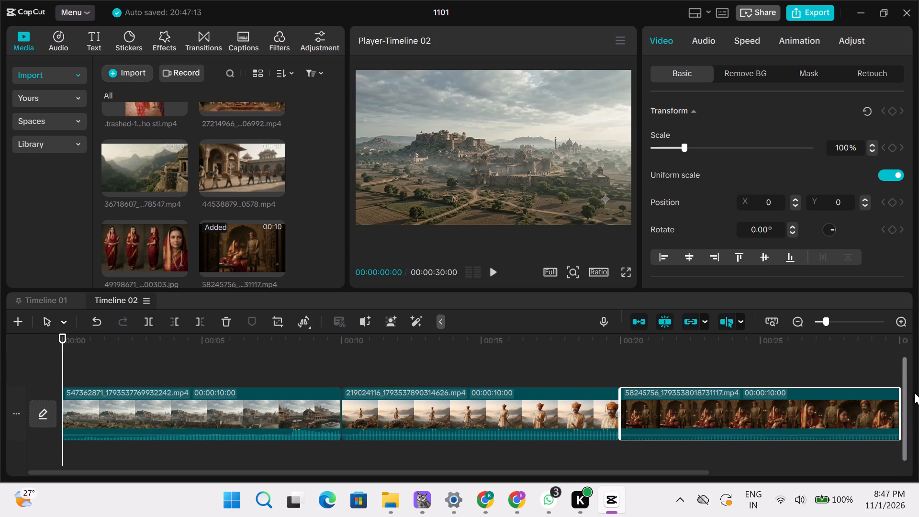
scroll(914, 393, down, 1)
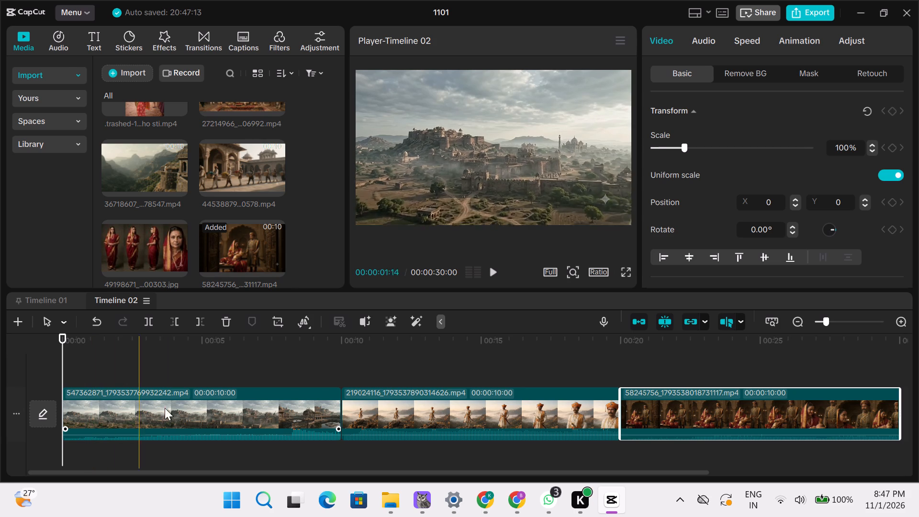
Trim the ends of all three clips so each lasts about one second, adding an audio fade-out to the warrior clip.
drag(337, 408, 315, 401)
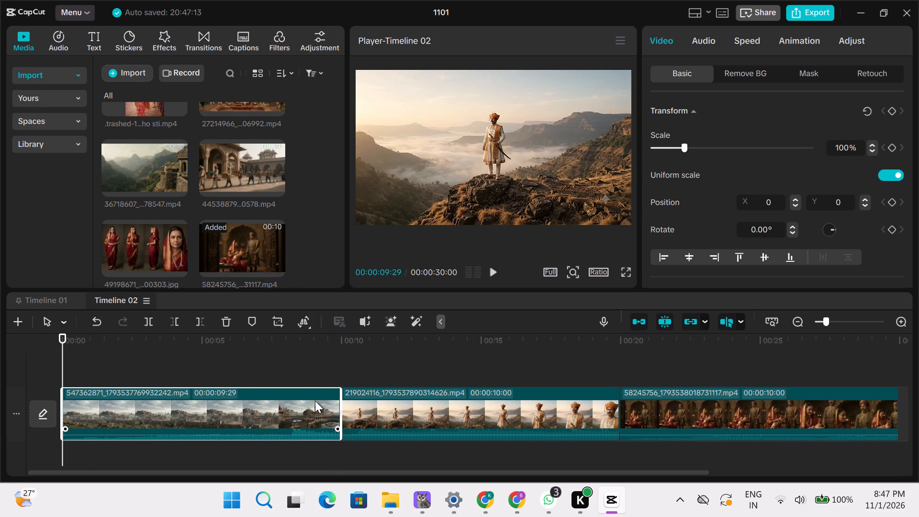
drag(315, 401, 84, 390)
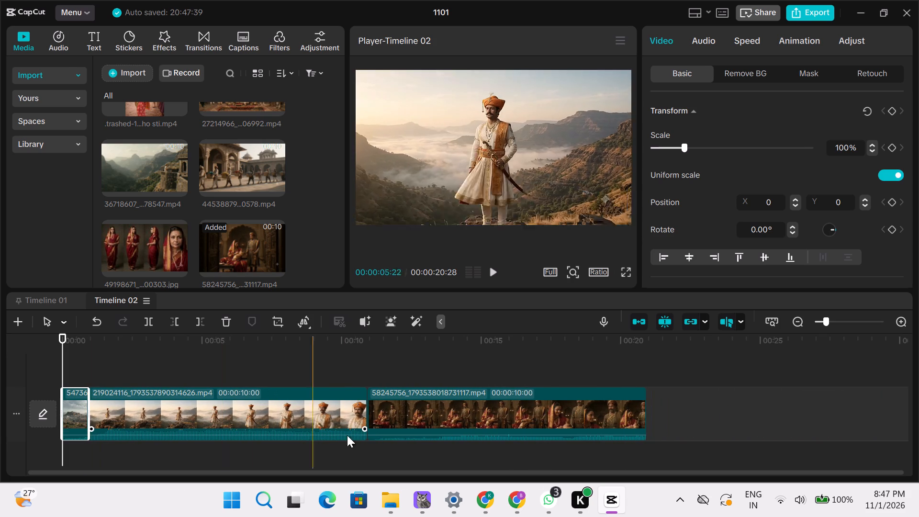
drag(363, 429, 191, 426)
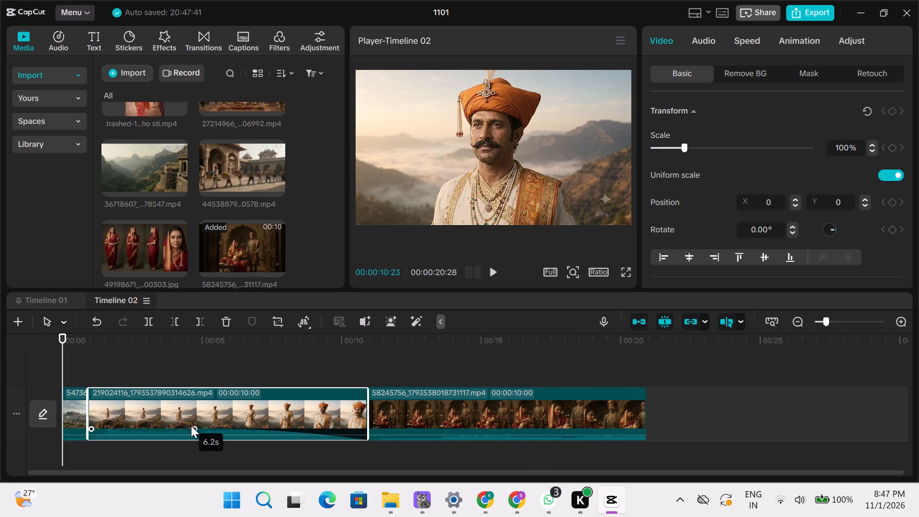
drag(191, 426, 254, 460)
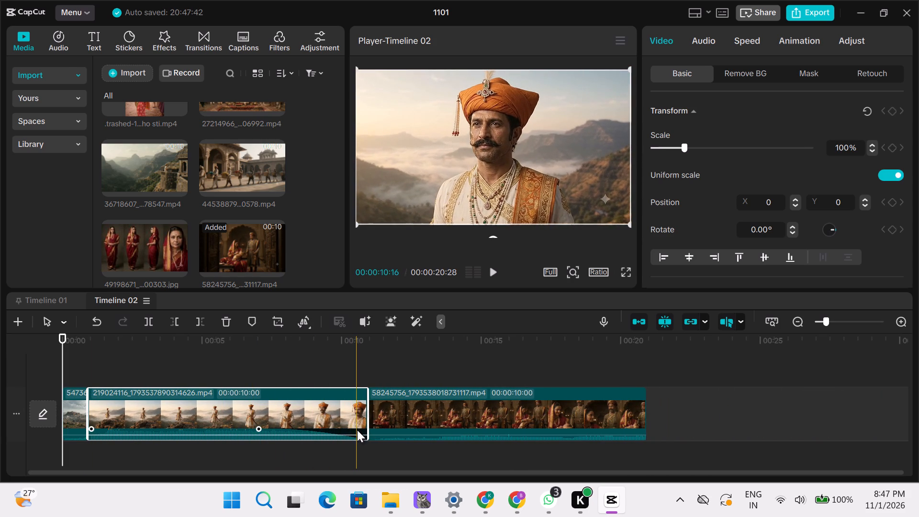
drag(366, 418, 303, 402)
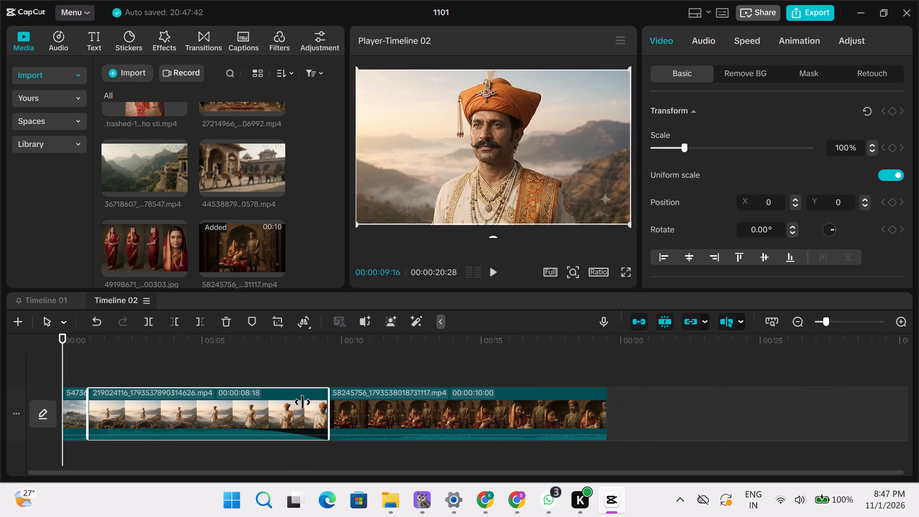
drag(303, 402, 107, 409)
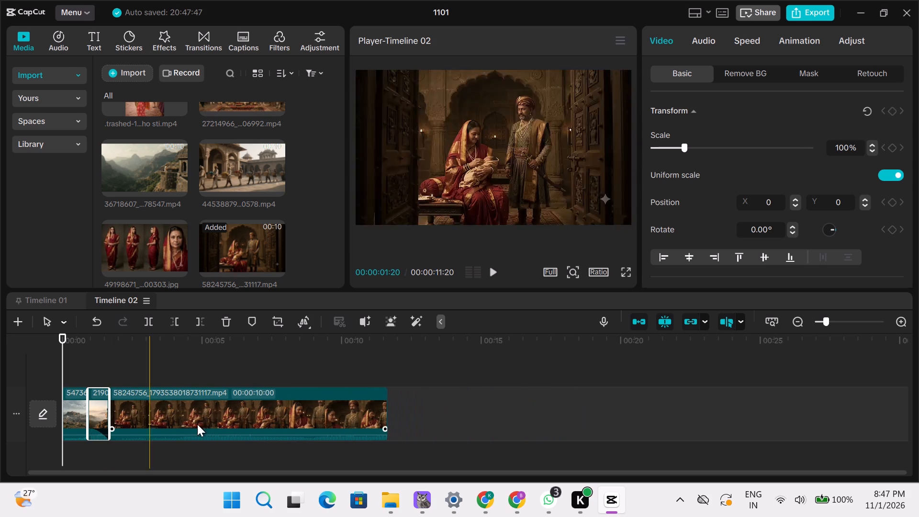
drag(385, 409, 229, 404)
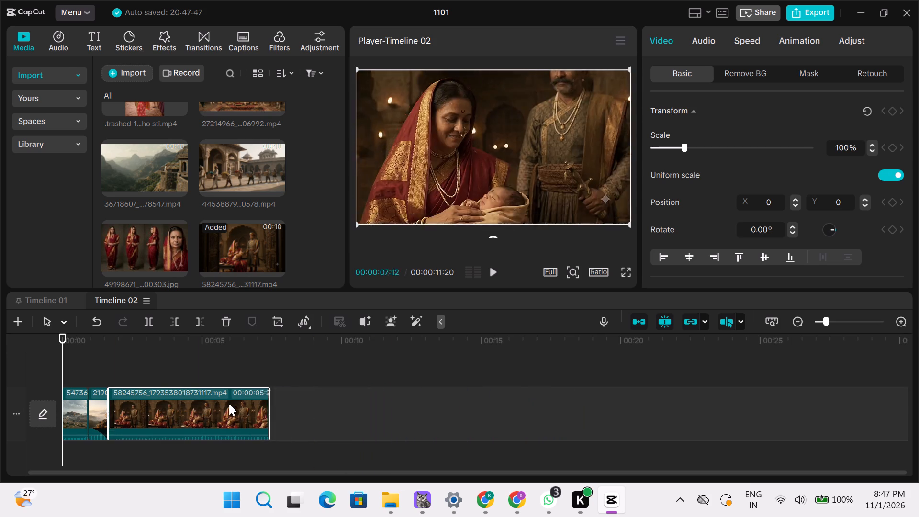
drag(229, 404, 134, 409)
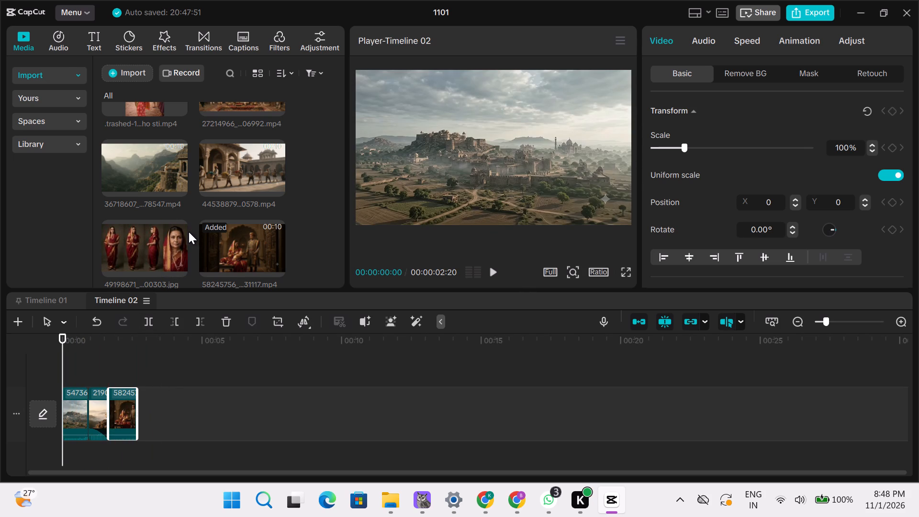
Append the clip of the mother and turbaned boy, 10946653…6865.mp4, after the couple clip and trim its end to about two seconds.
scroll(187, 232, up, 1)
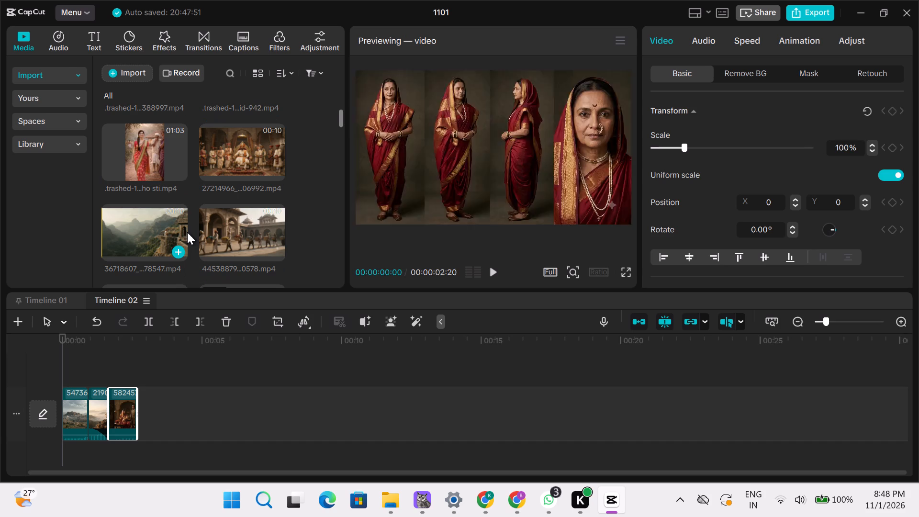
scroll(187, 233, up, 3)
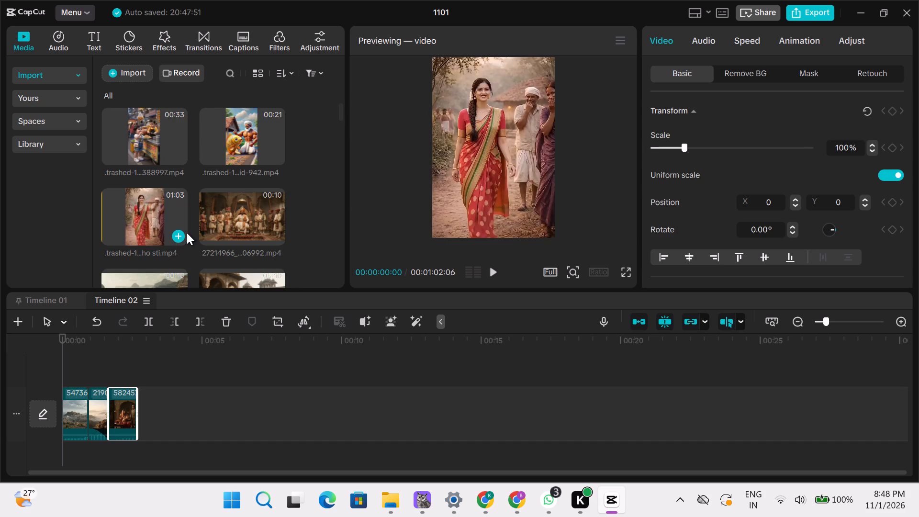
scroll(187, 233, up, 1)
scroll(187, 233, down, 3)
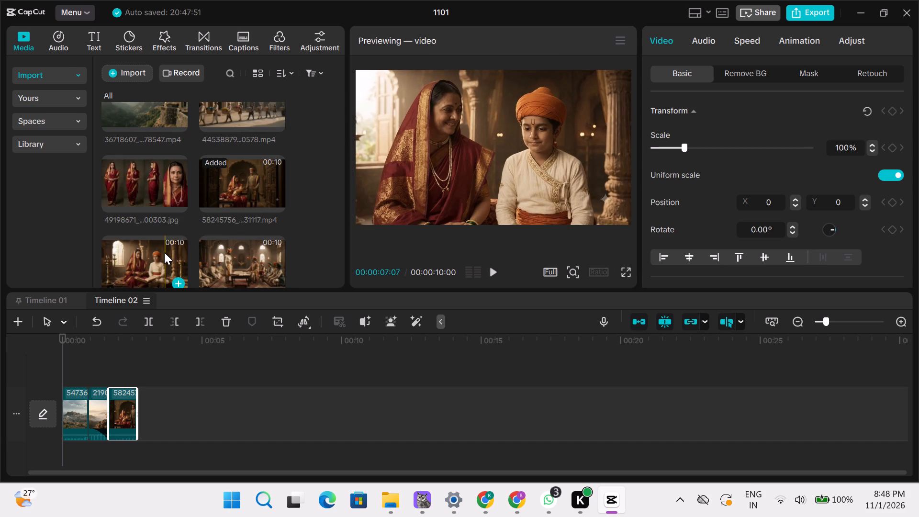
click(164, 252)
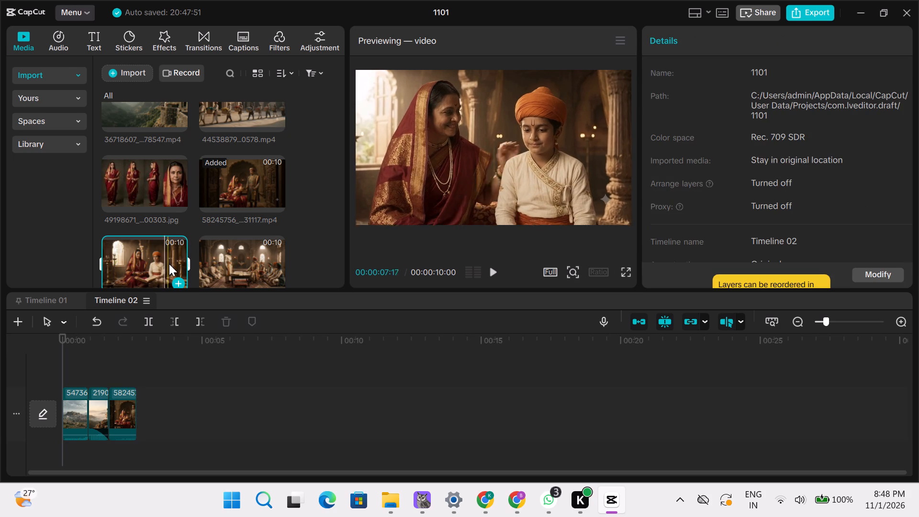
drag(177, 280, 190, 312)
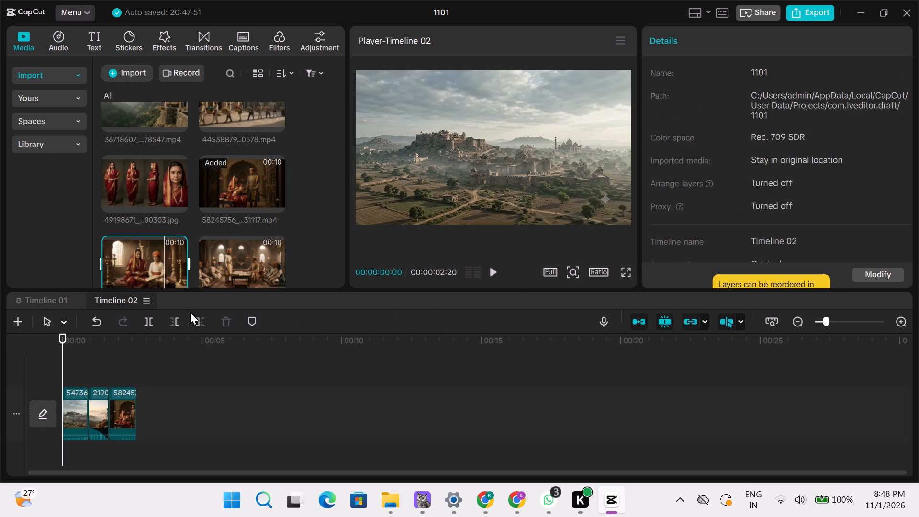
drag(190, 312, 183, 286)
drag(152, 263, 156, 299)
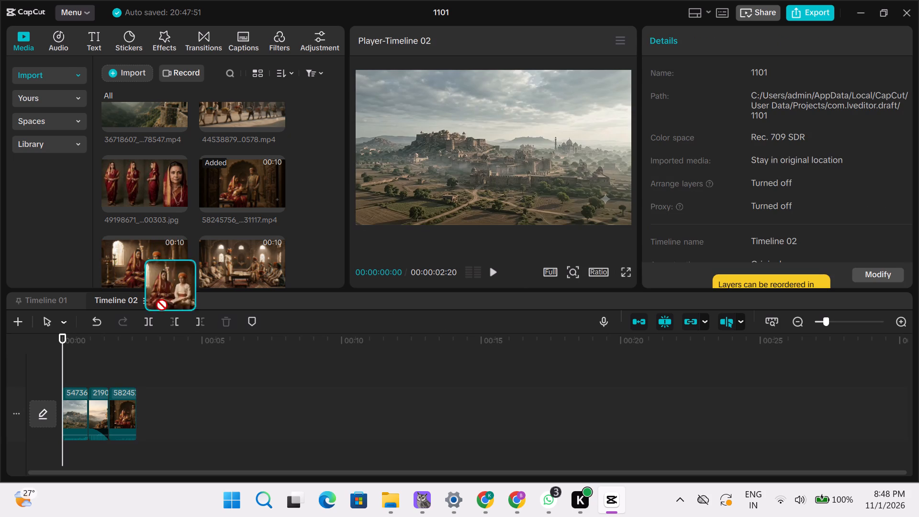
drag(156, 299, 158, 407)
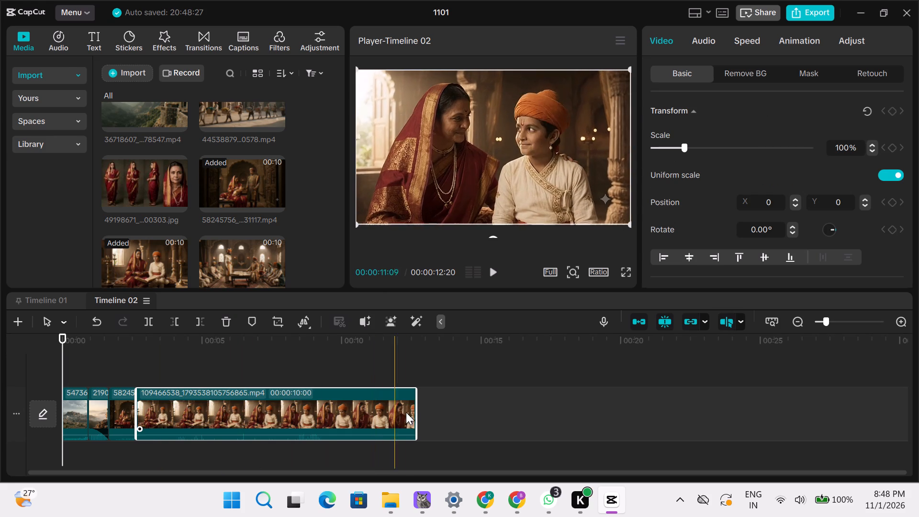
drag(416, 411, 191, 414)
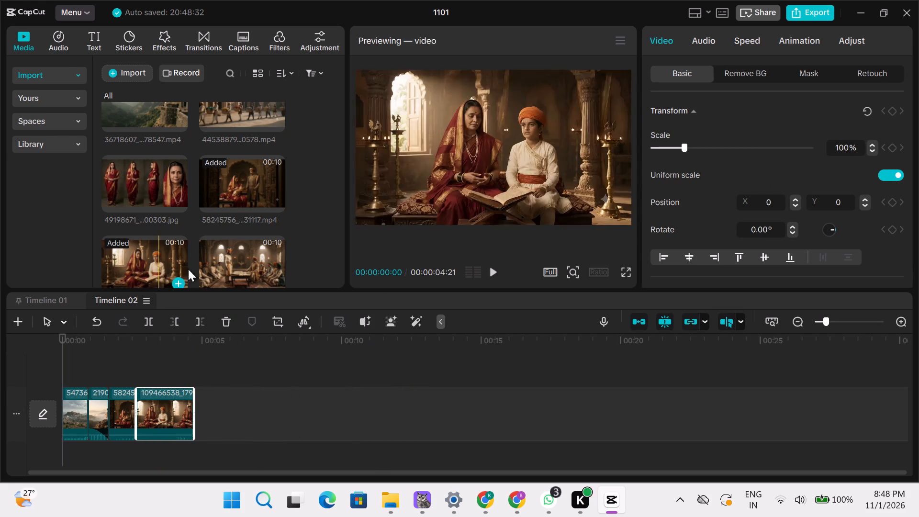
Append the clip of the turbaned man seen from behind on a fort wall, 23822652…1822.mp4, and trim its end to about one second.
scroll(194, 264, down, 3)
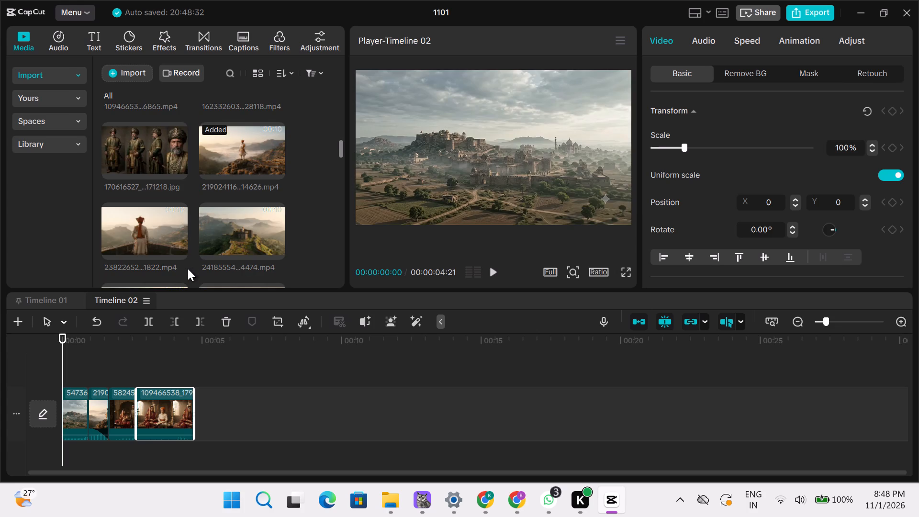
drag(137, 222, 199, 300)
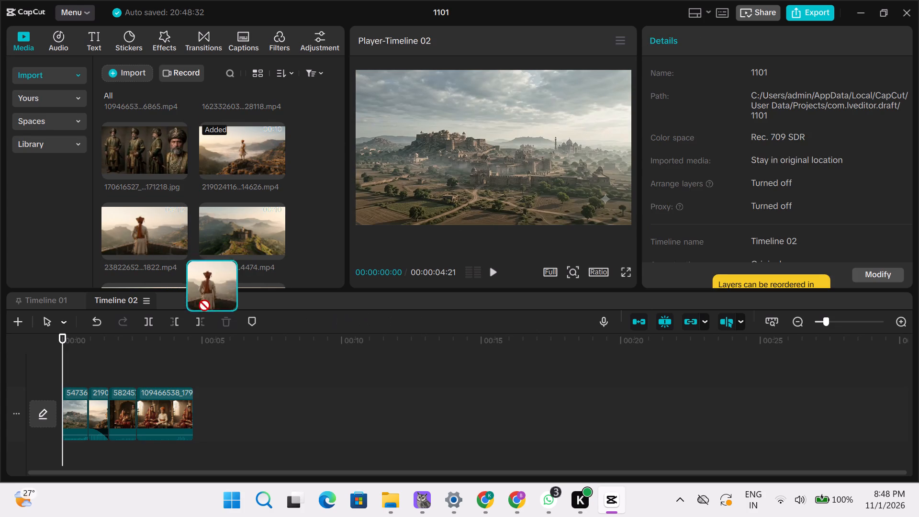
drag(199, 300, 212, 418)
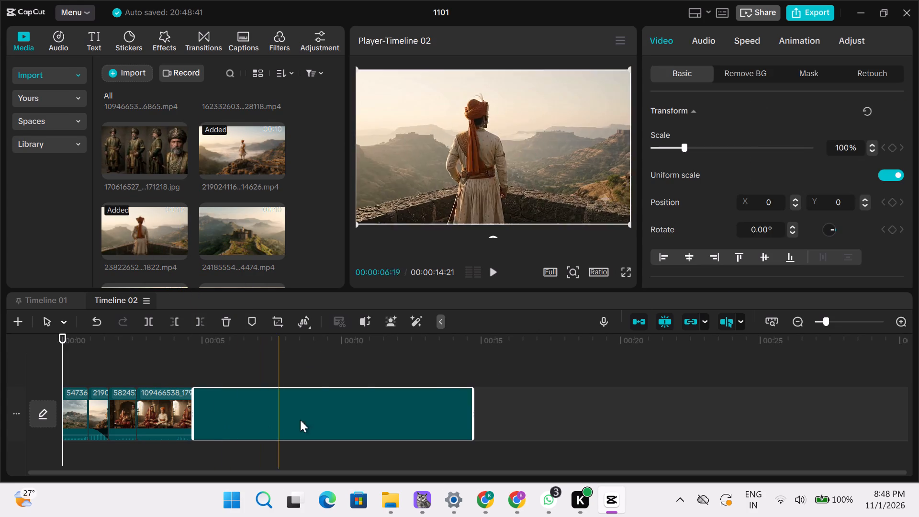
drag(473, 419, 279, 417)
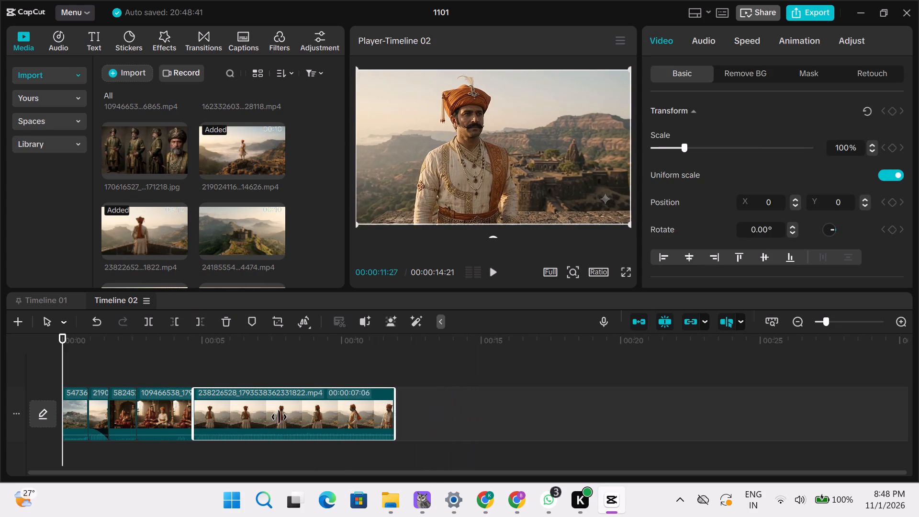
drag(279, 417, 219, 424)
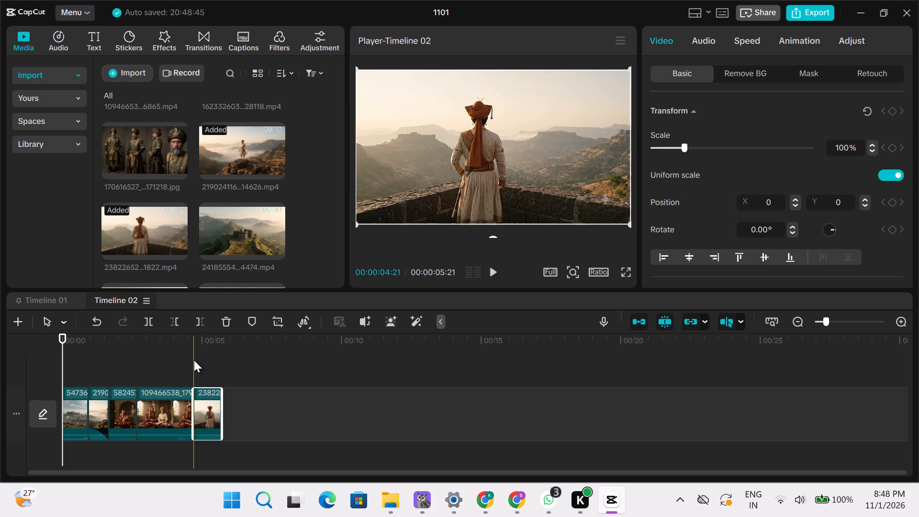
Find the clip of men on a rocky ridge, 92768885…2759.mp4, append it to the main track and trim it to about 1.5 seconds.
scroll(197, 243, down, 2)
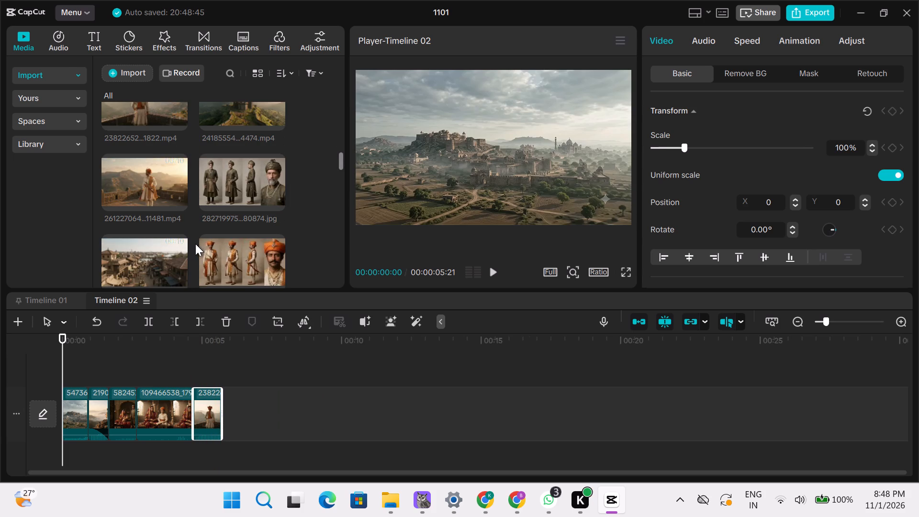
scroll(195, 245, down, 1)
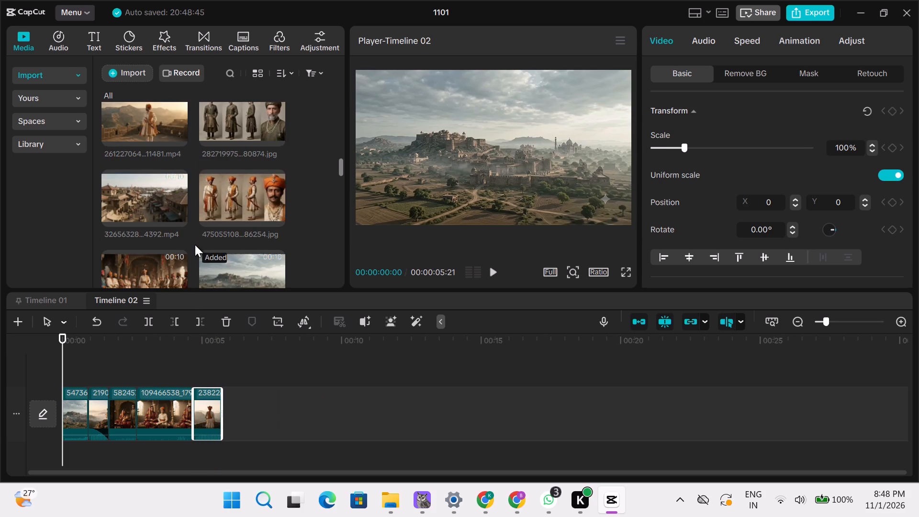
scroll(194, 245, down, 3)
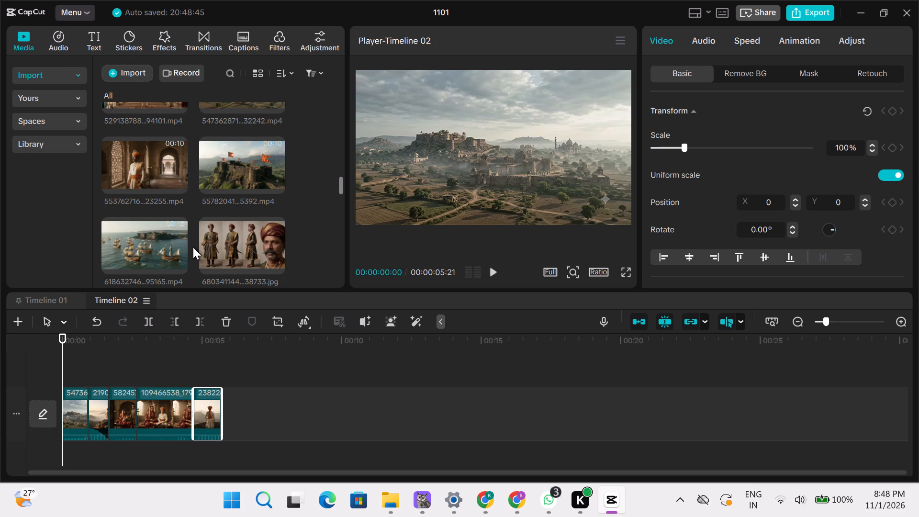
scroll(193, 247, down, 3)
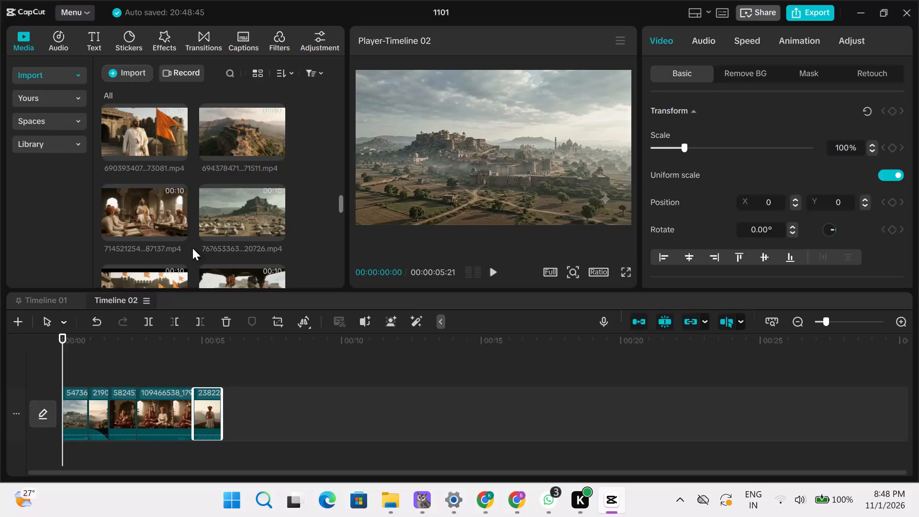
scroll(191, 249, down, 2)
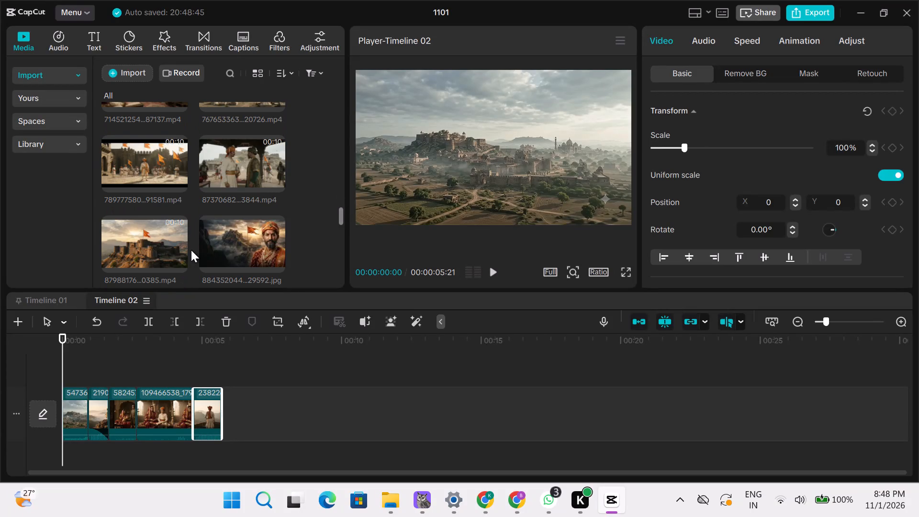
scroll(191, 250, down, 3)
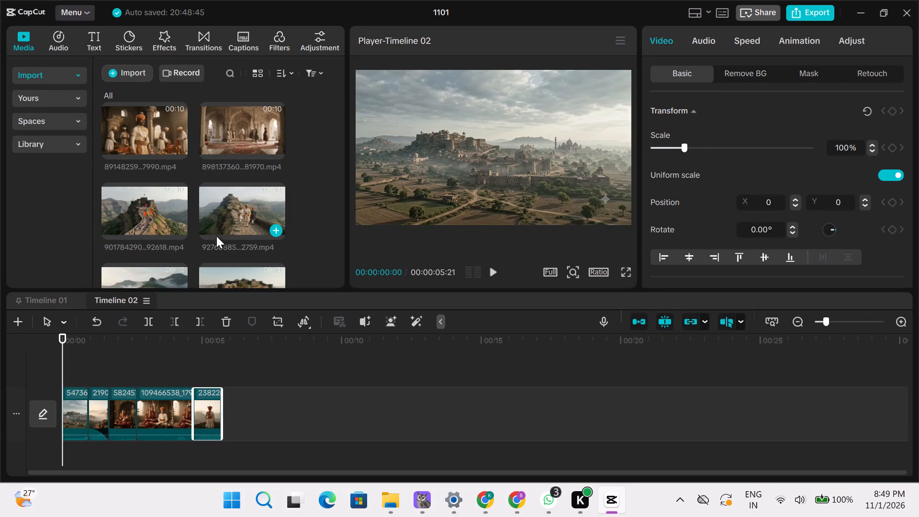
drag(243, 213, 245, 378)
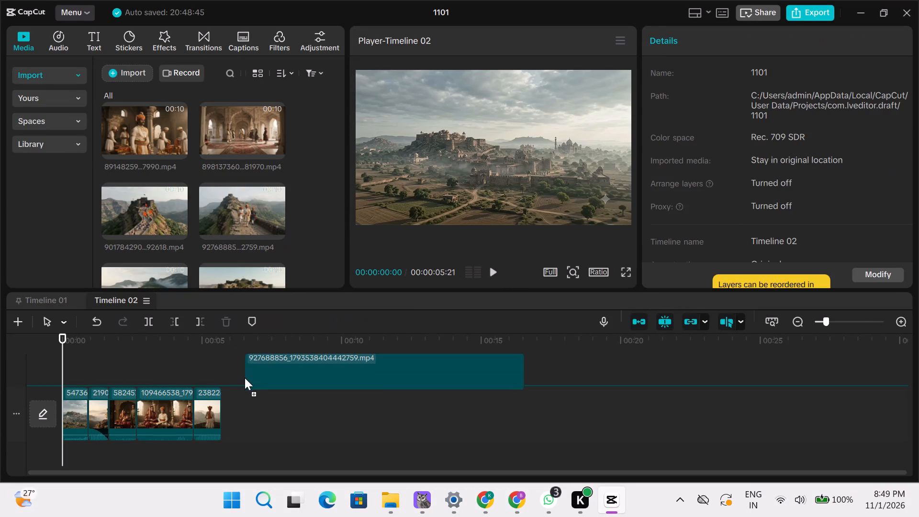
drag(245, 378, 226, 420)
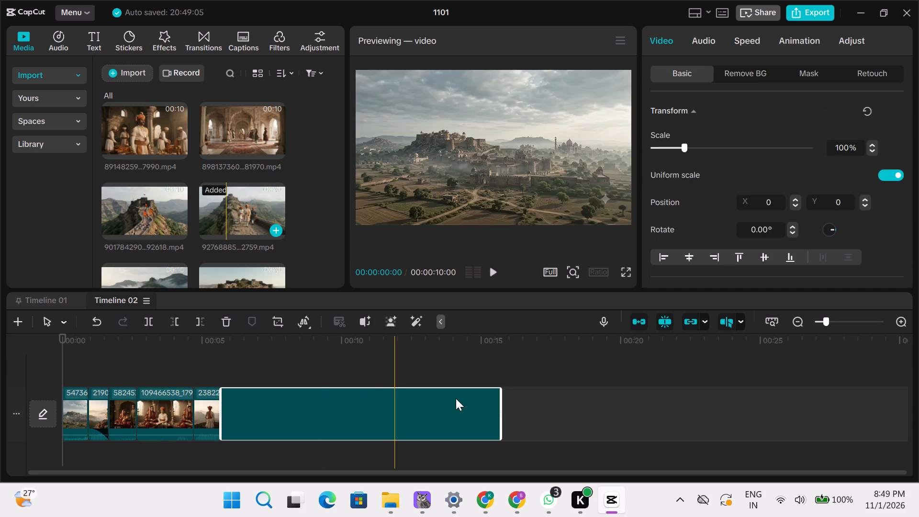
drag(498, 419, 382, 417)
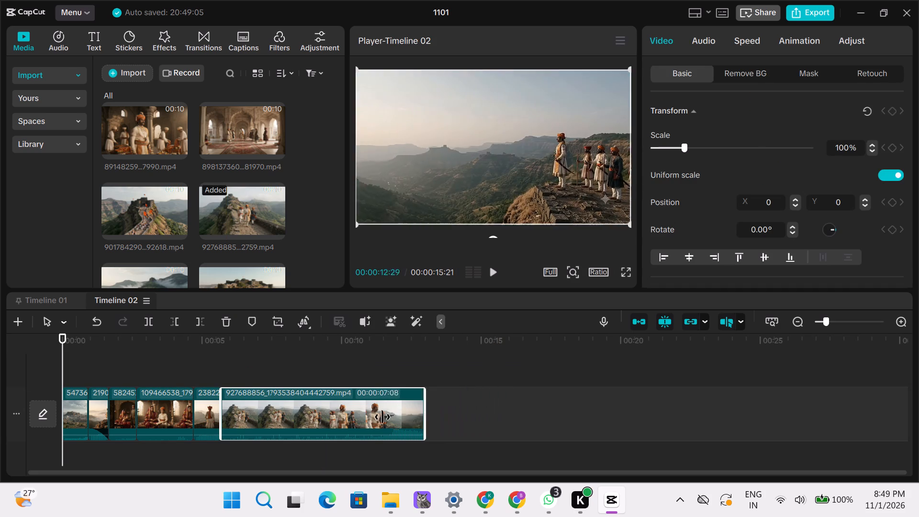
drag(382, 417, 260, 397)
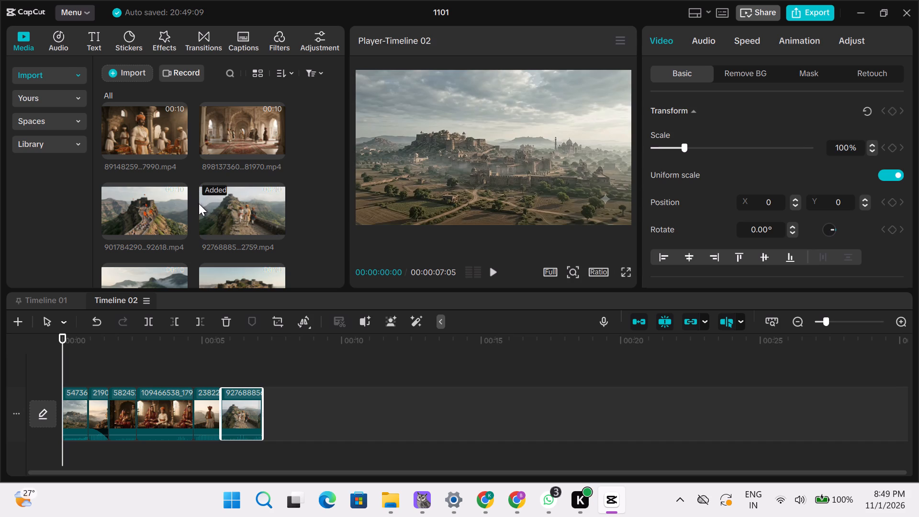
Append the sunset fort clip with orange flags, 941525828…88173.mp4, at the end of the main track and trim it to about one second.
scroll(199, 203, down, 3)
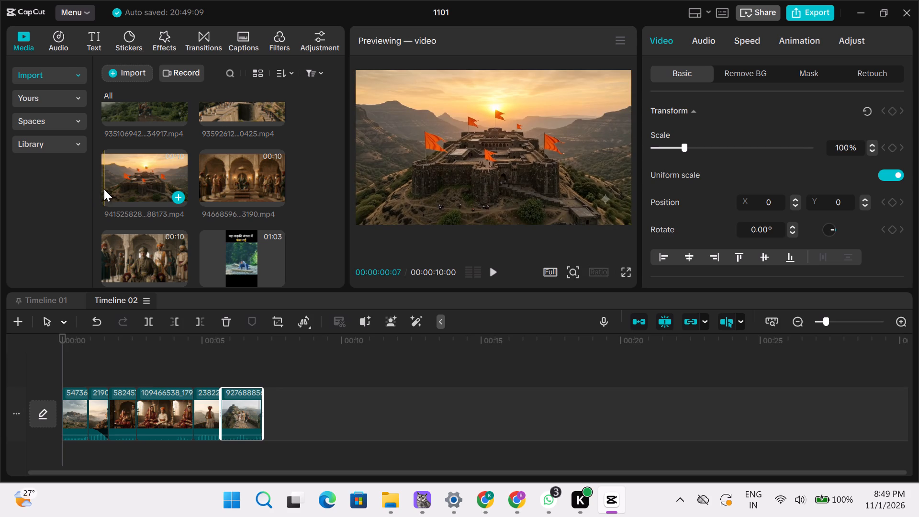
drag(134, 177, 177, 241)
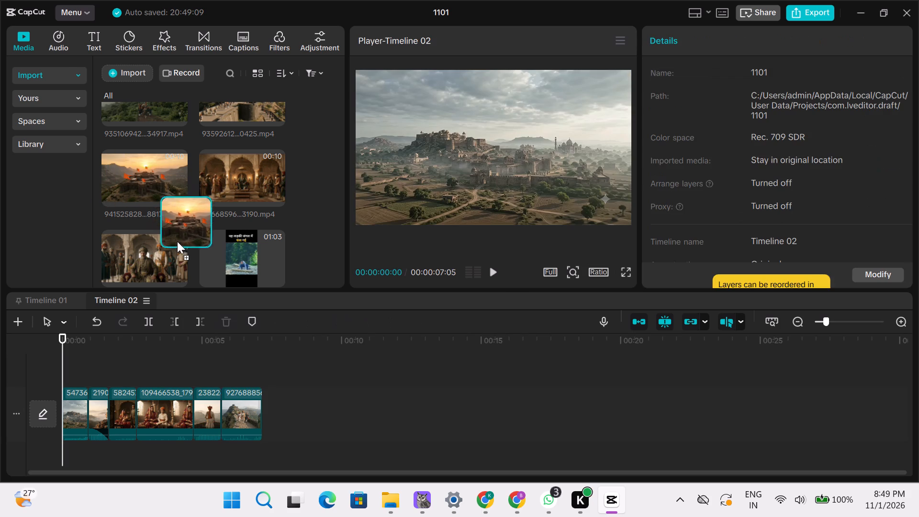
drag(177, 241, 271, 405)
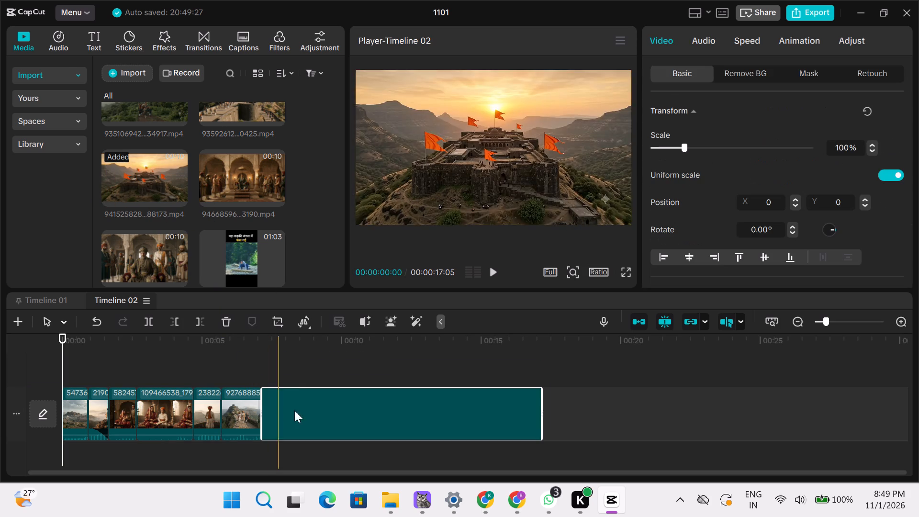
drag(542, 412, 327, 400)
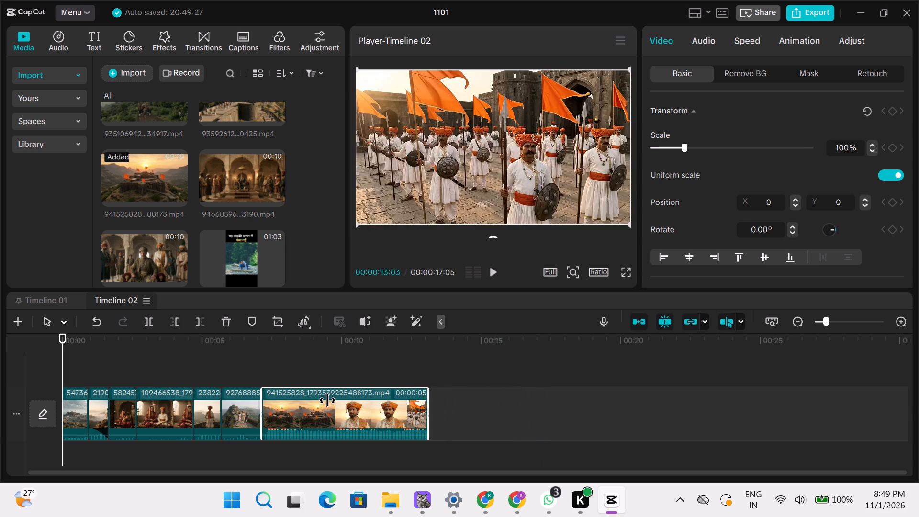
drag(327, 400, 283, 400)
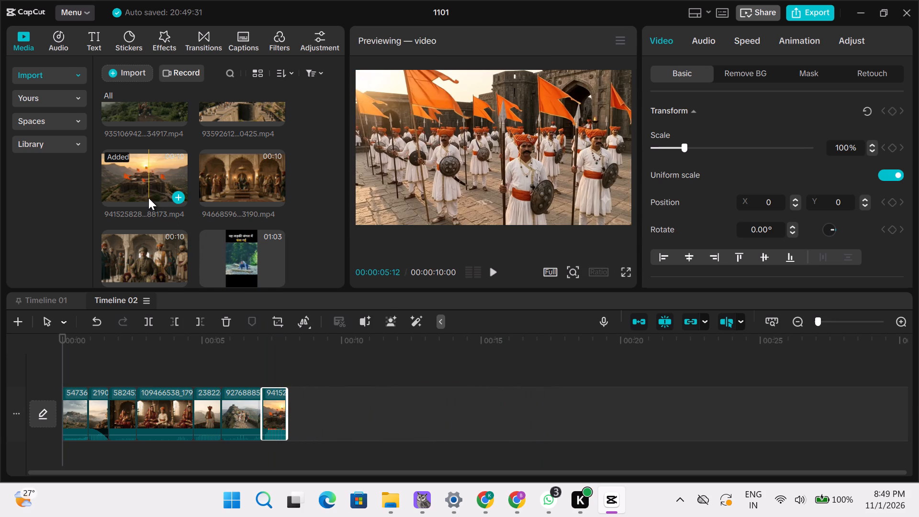
Find the hill fort clip with orange flags, 55782041…5392.mp4, append it to the main track and trim it to about one second.
scroll(149, 198, up, 3)
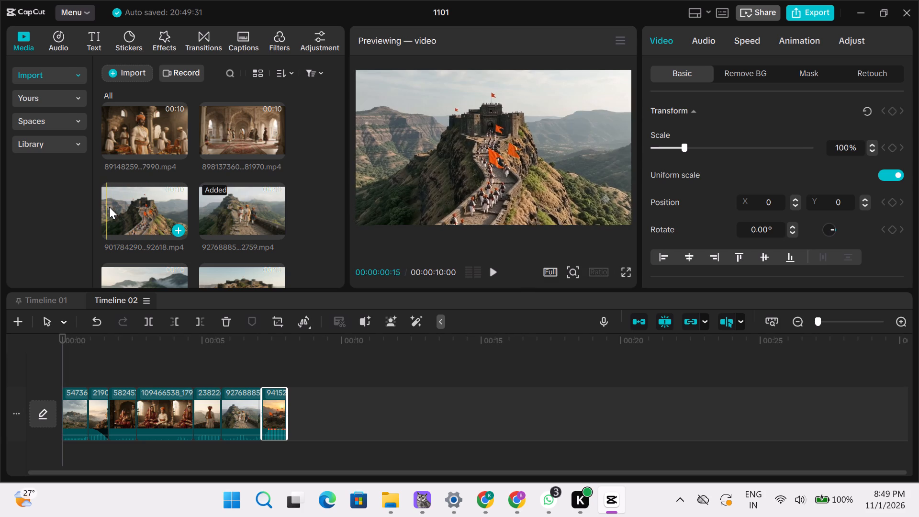
scroll(125, 203, up, 2)
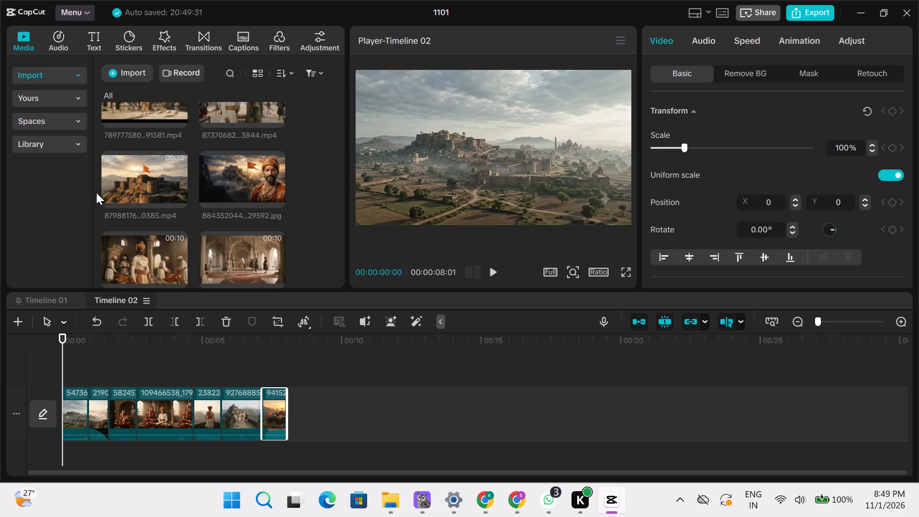
scroll(107, 191, up, 1)
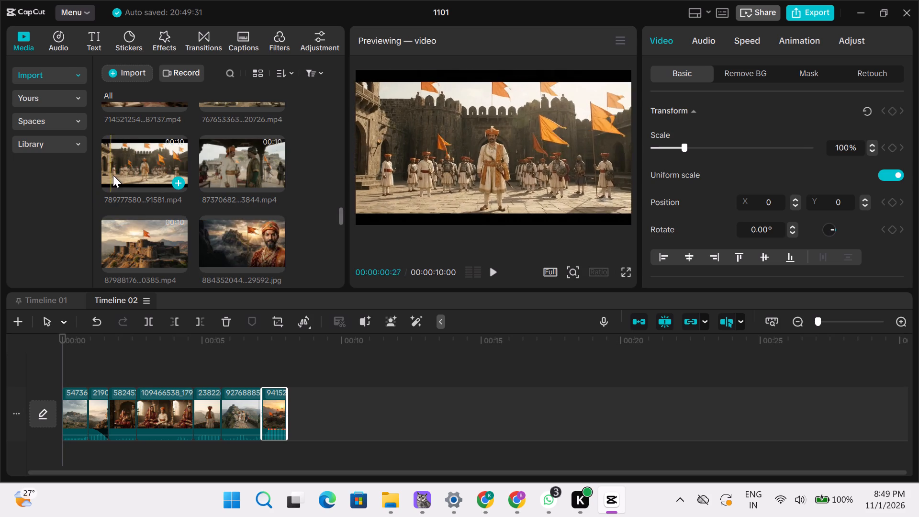
scroll(104, 172, up, 2)
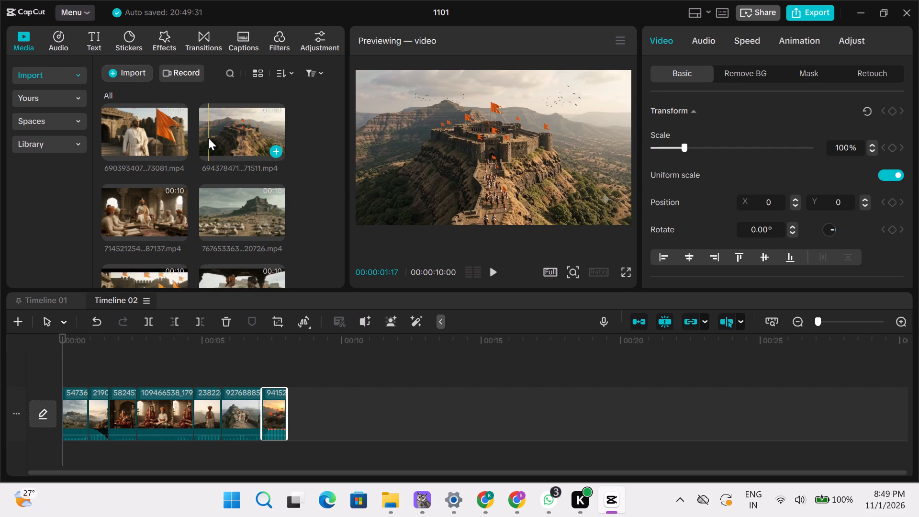
scroll(208, 138, up, 3)
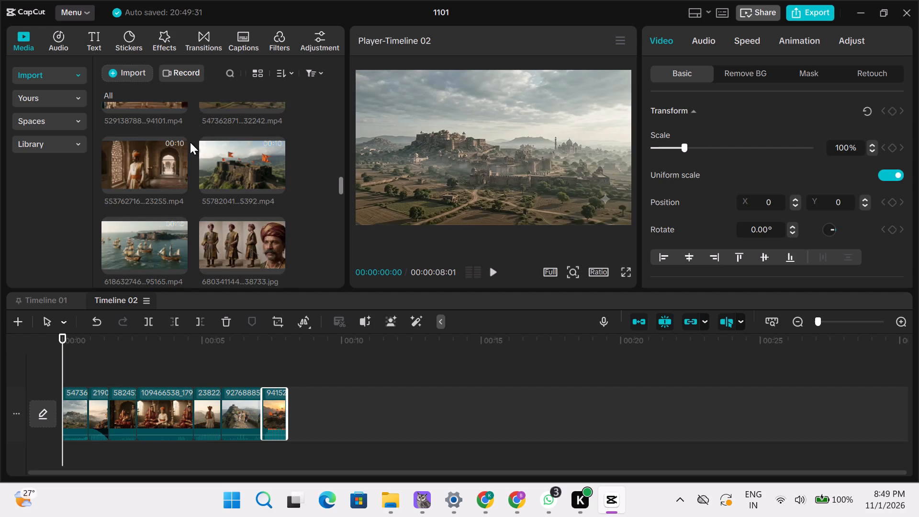
scroll(190, 142, up, 1)
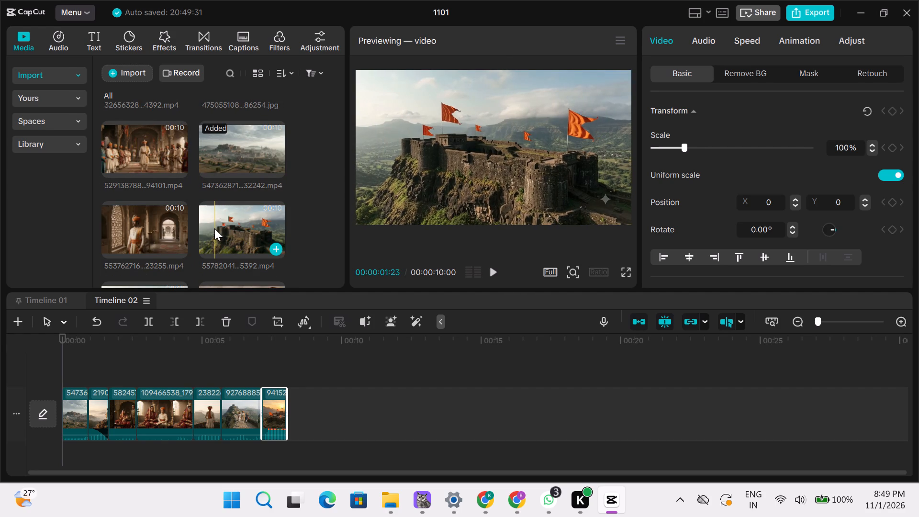
drag(224, 225, 321, 401)
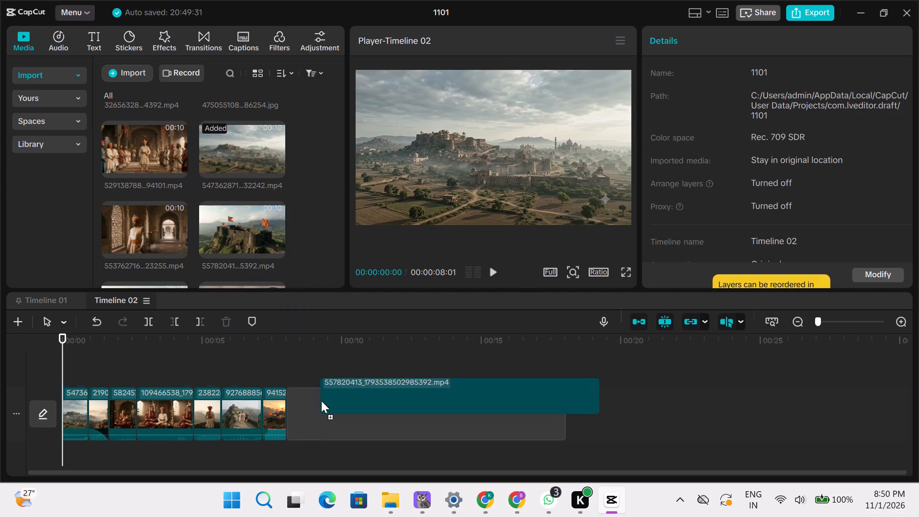
drag(321, 401, 295, 413)
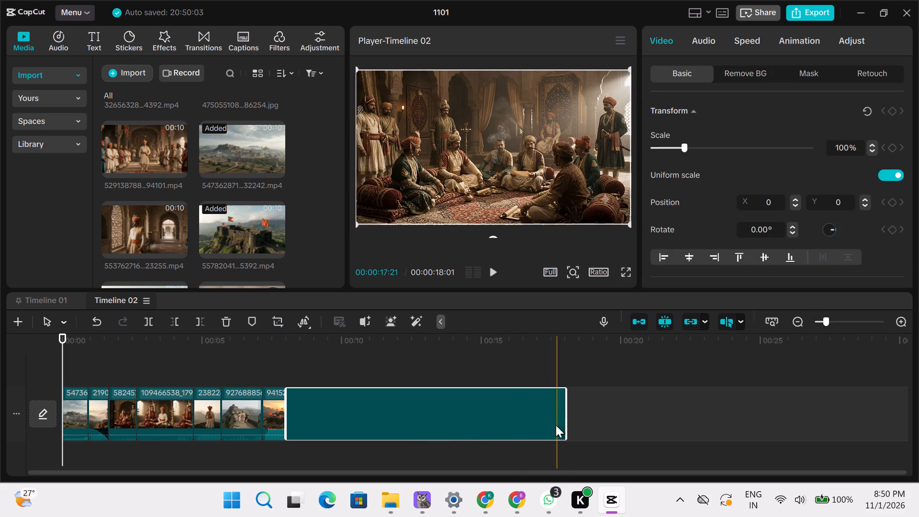
drag(564, 423, 338, 427)
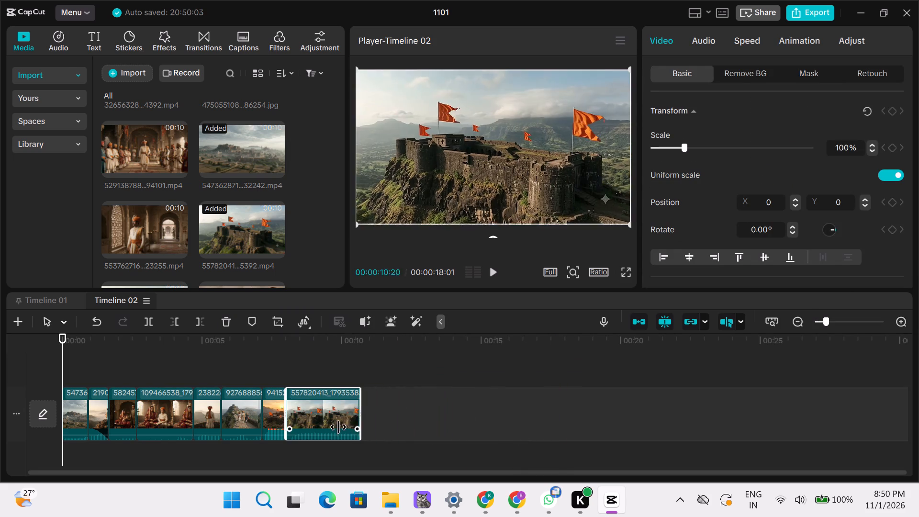
drag(338, 427, 312, 427)
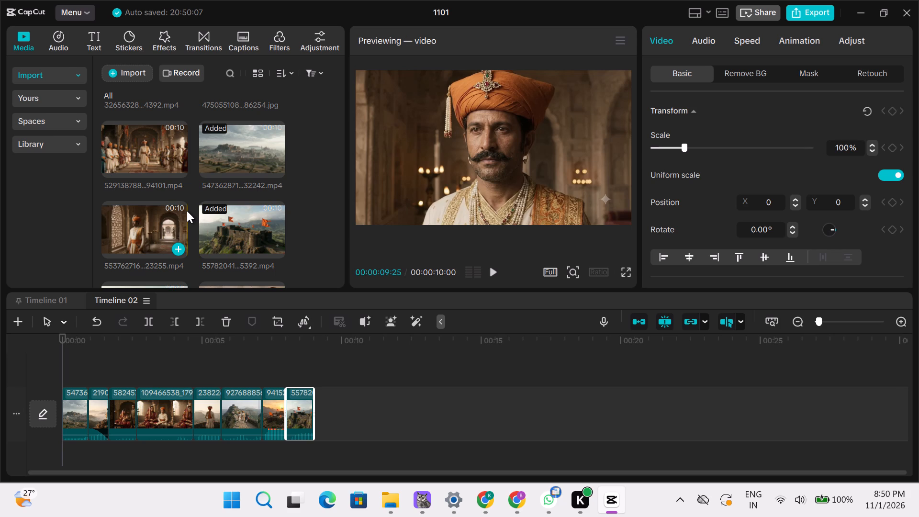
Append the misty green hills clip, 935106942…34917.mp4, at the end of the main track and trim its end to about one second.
scroll(187, 211, down, 5)
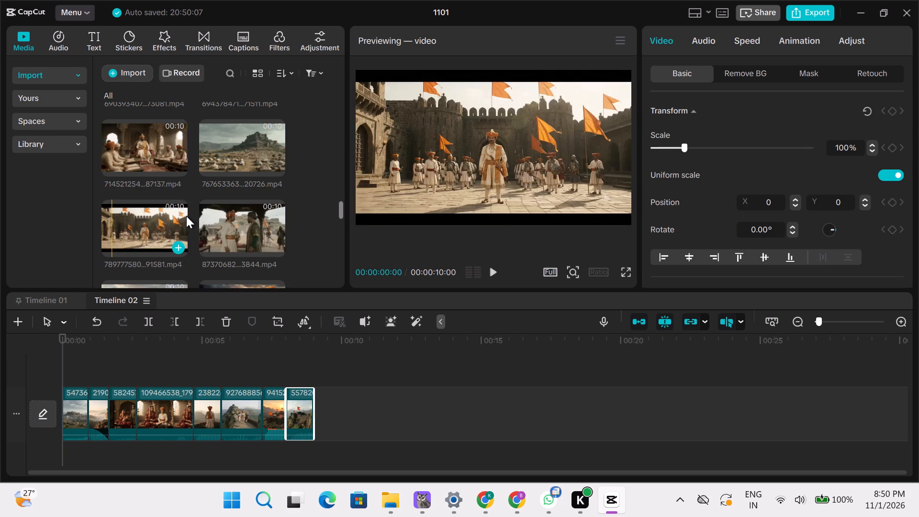
scroll(186, 217, down, 4)
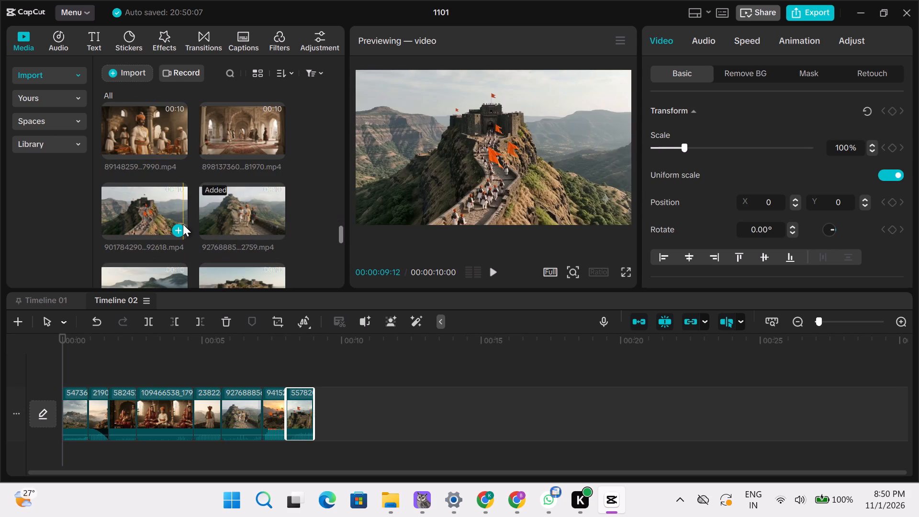
scroll(182, 228, down, 1)
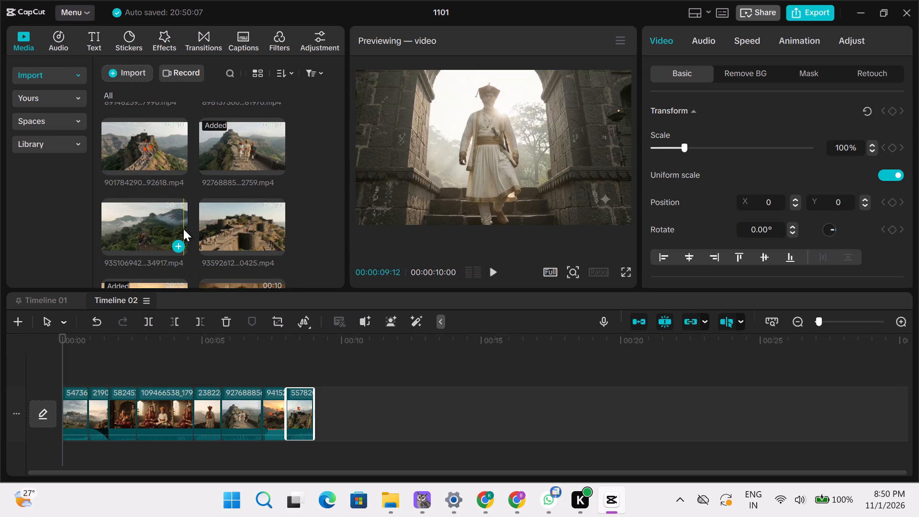
drag(137, 224, 137, 225)
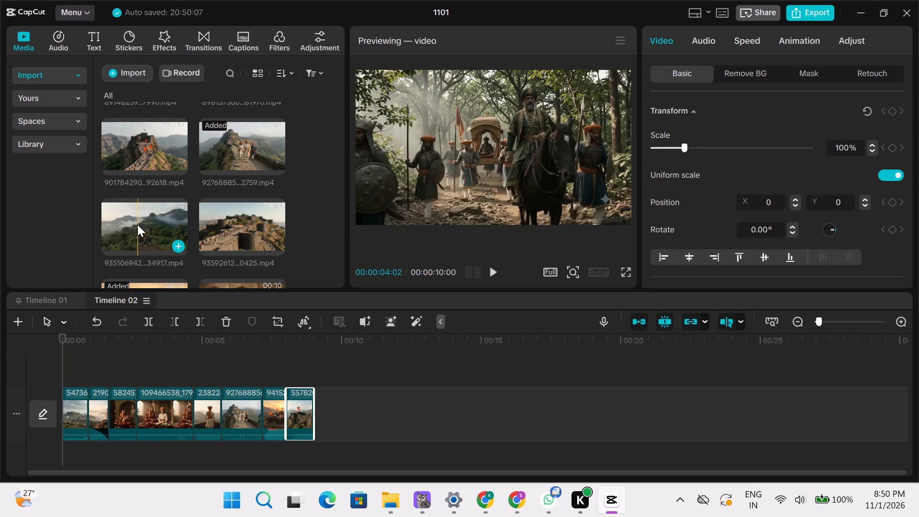
drag(137, 225, 319, 430)
drag(320, 428, 320, 423)
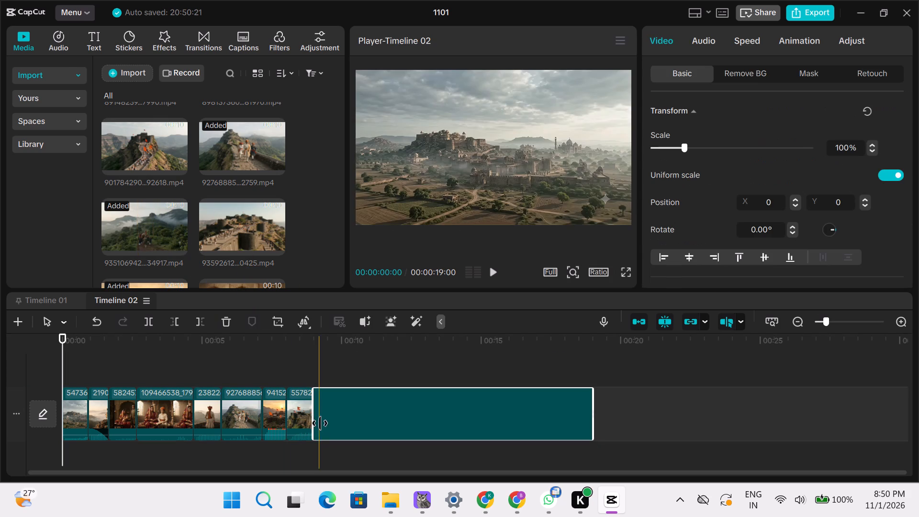
drag(320, 423, 320, 423)
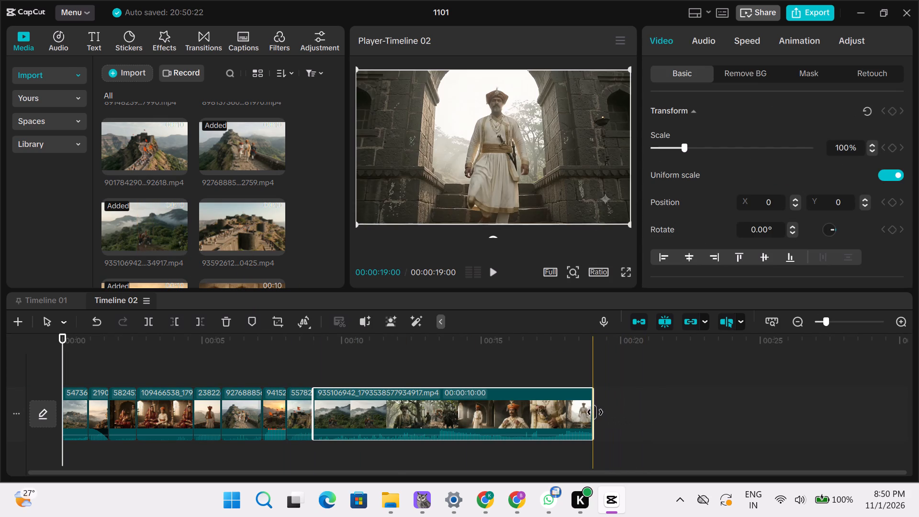
drag(595, 412, 373, 410)
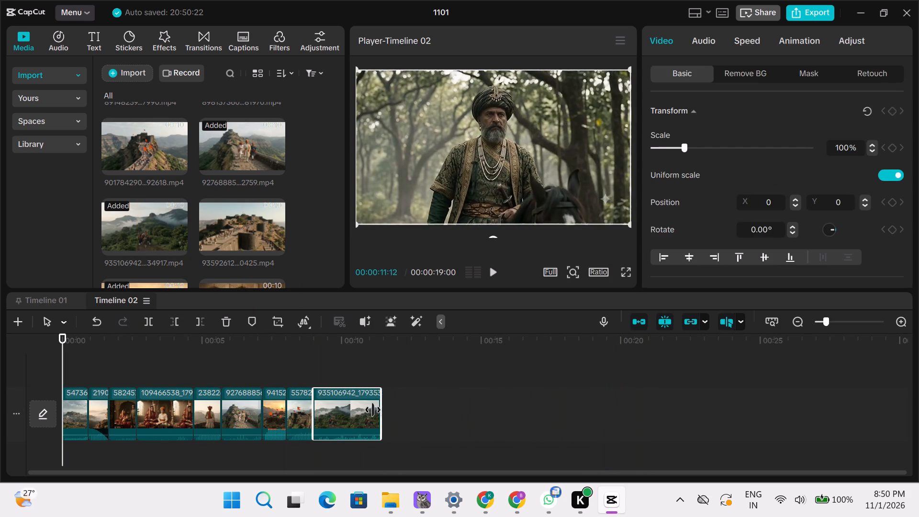
drag(373, 410, 366, 408)
drag(365, 410, 356, 408)
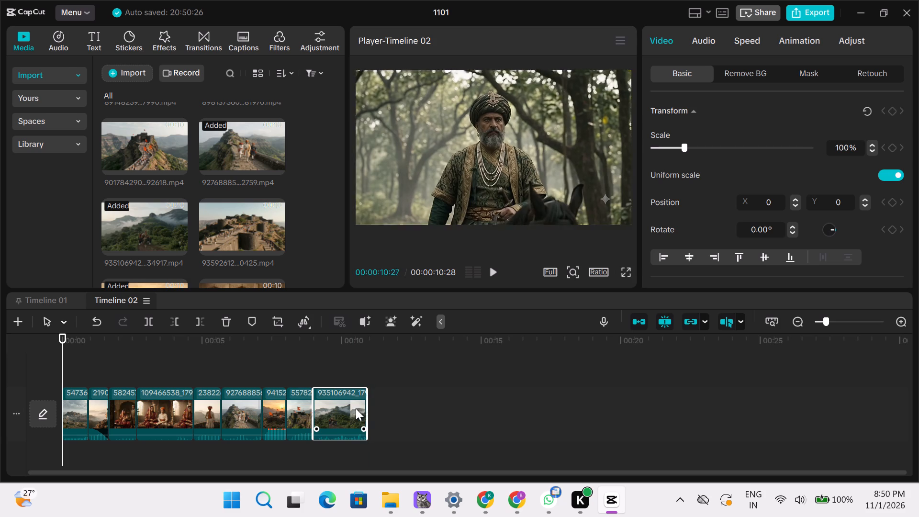
drag(356, 408, 338, 408)
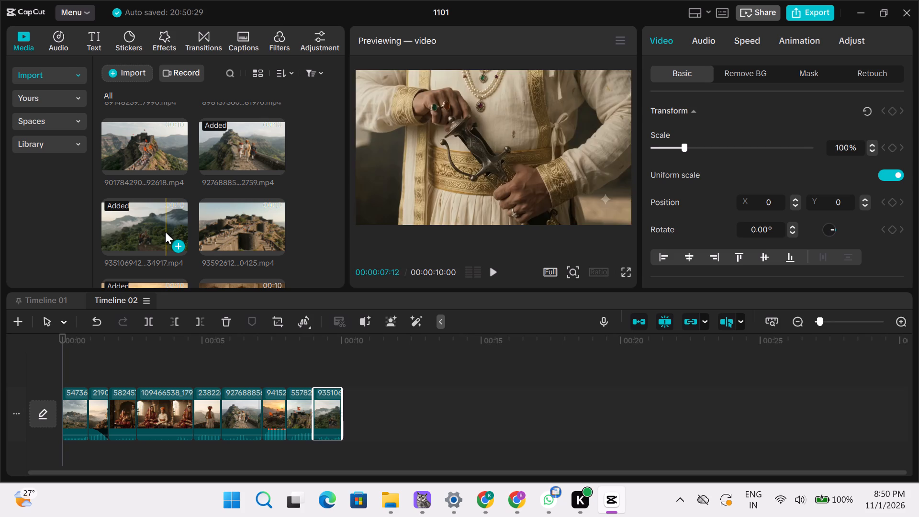
Find the clip of two turbaned men face to face, 87370682…3844.mp4, append it to the main track and trim it to about one second.
scroll(163, 235, down, 1)
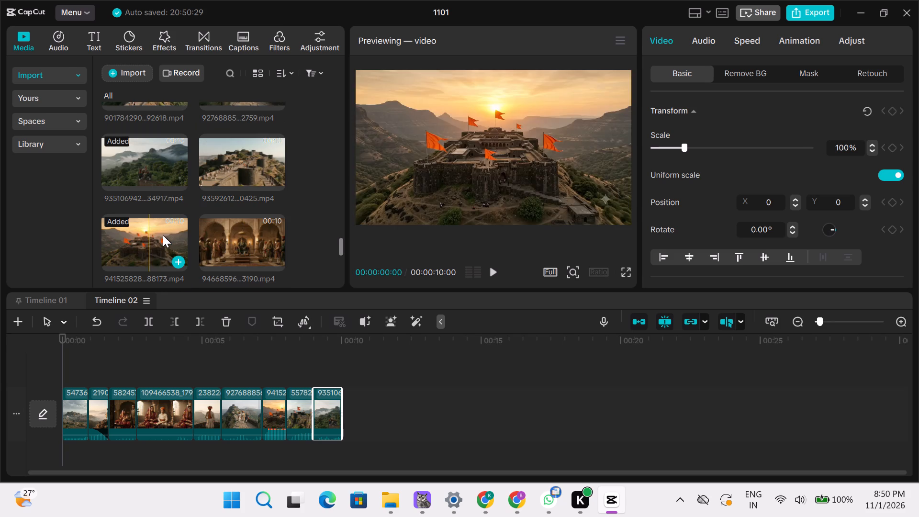
scroll(201, 240, down, 2)
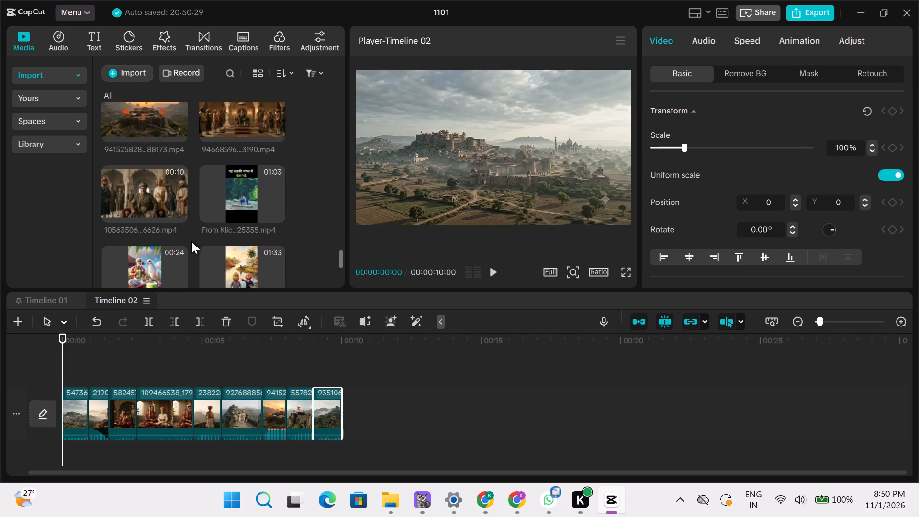
scroll(191, 242, down, 1)
scroll(190, 244, up, 3)
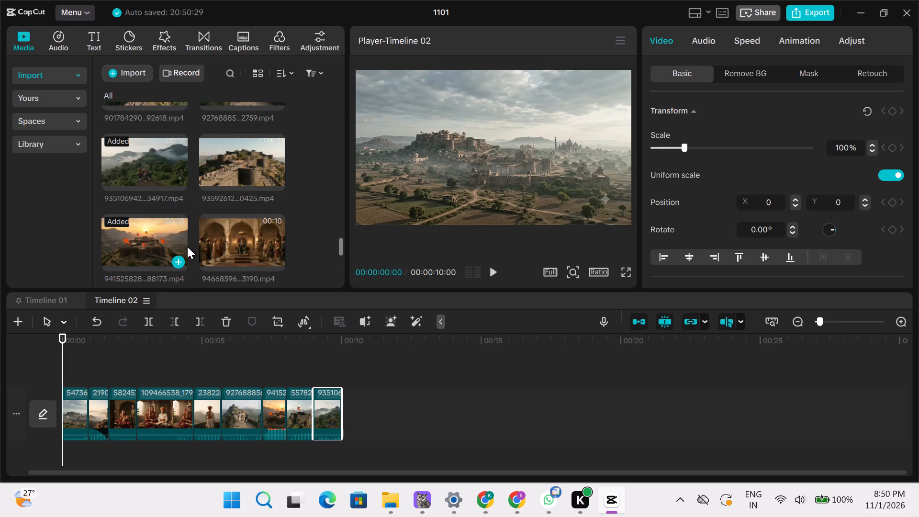
scroll(184, 249, up, 2)
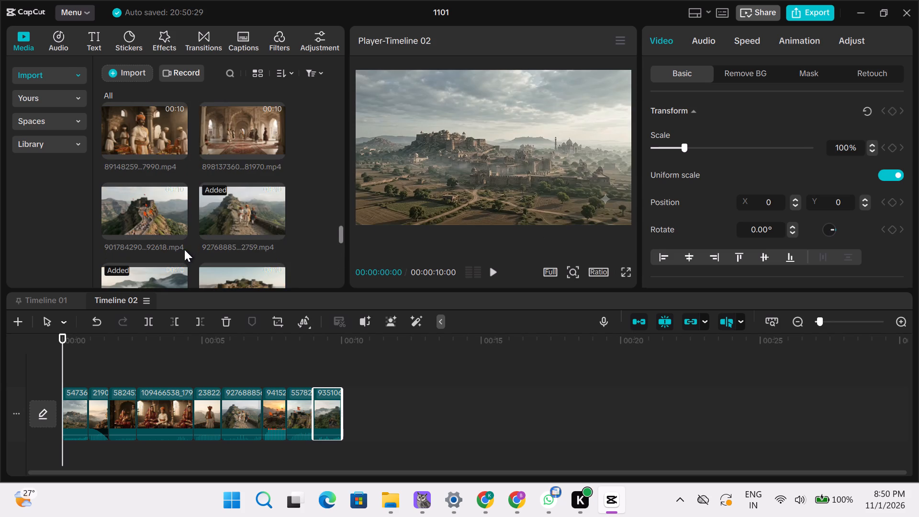
scroll(184, 249, up, 3)
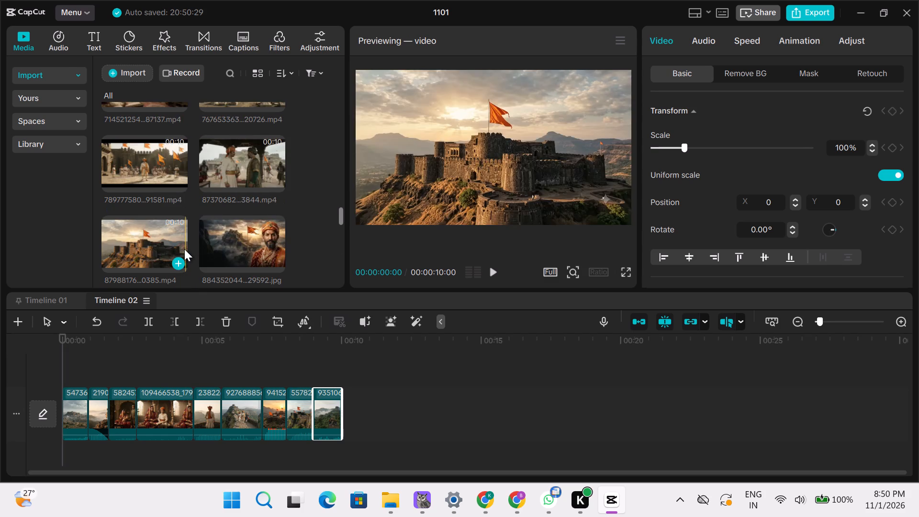
scroll(184, 249, up, 1)
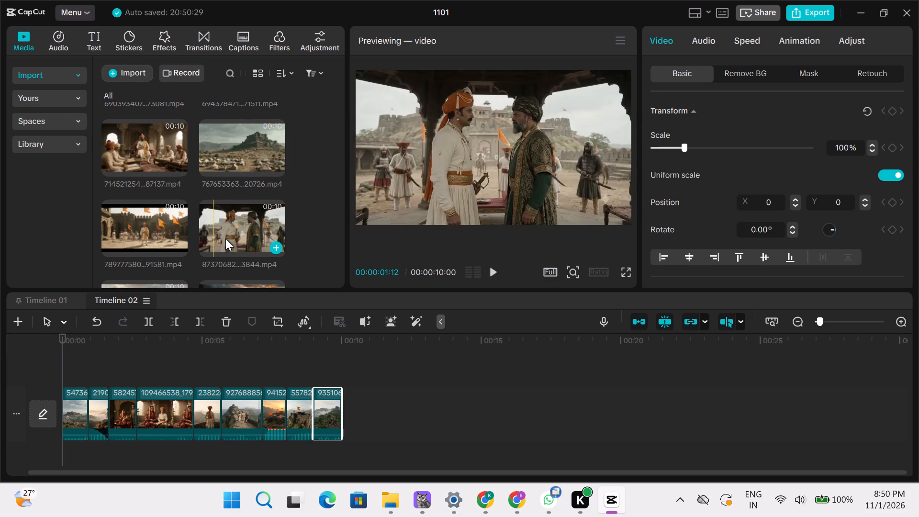
drag(228, 233, 238, 240)
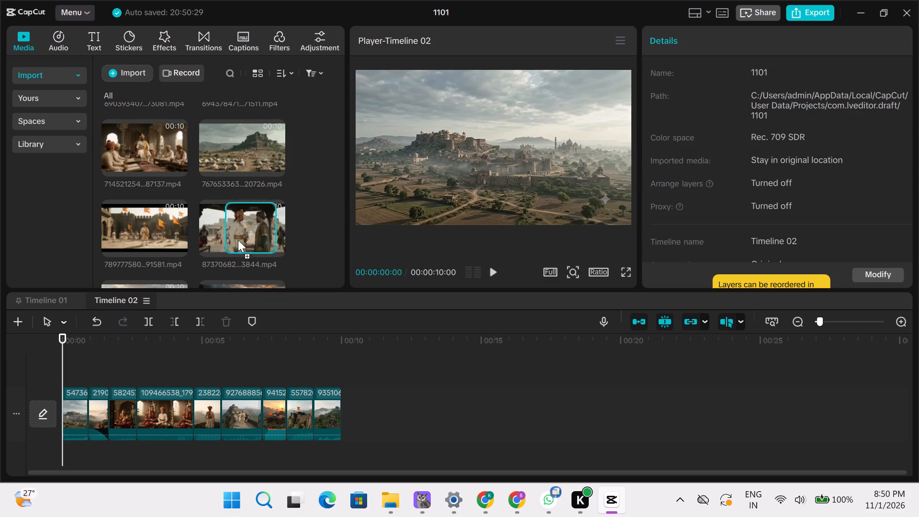
drag(238, 240, 345, 410)
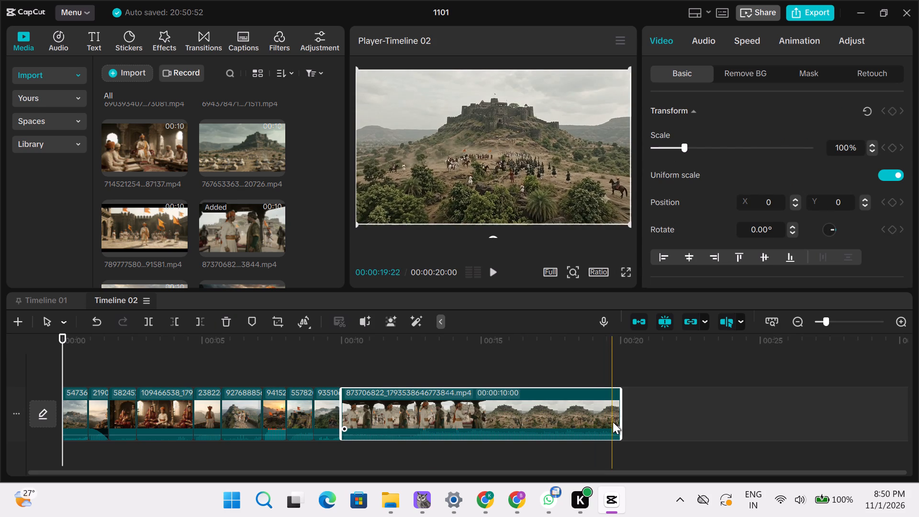
drag(622, 411, 453, 407)
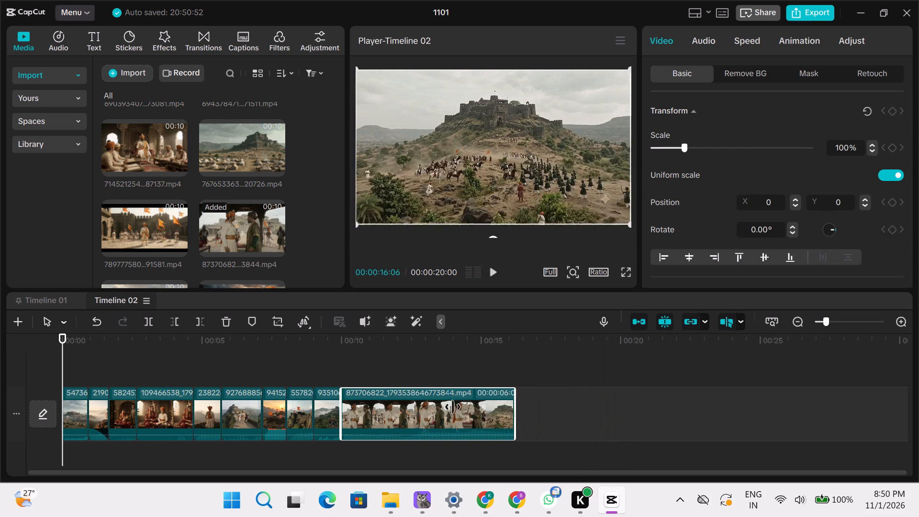
drag(453, 407, 368, 402)
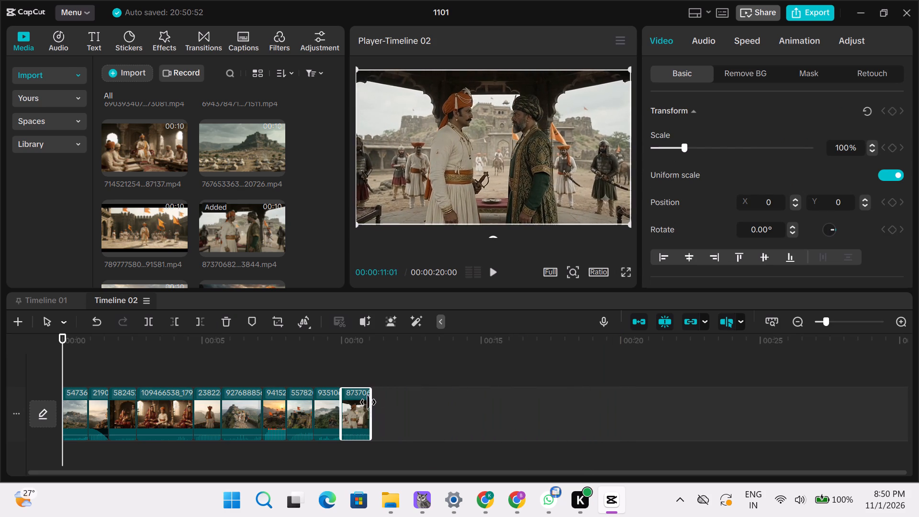
drag(368, 402, 366, 402)
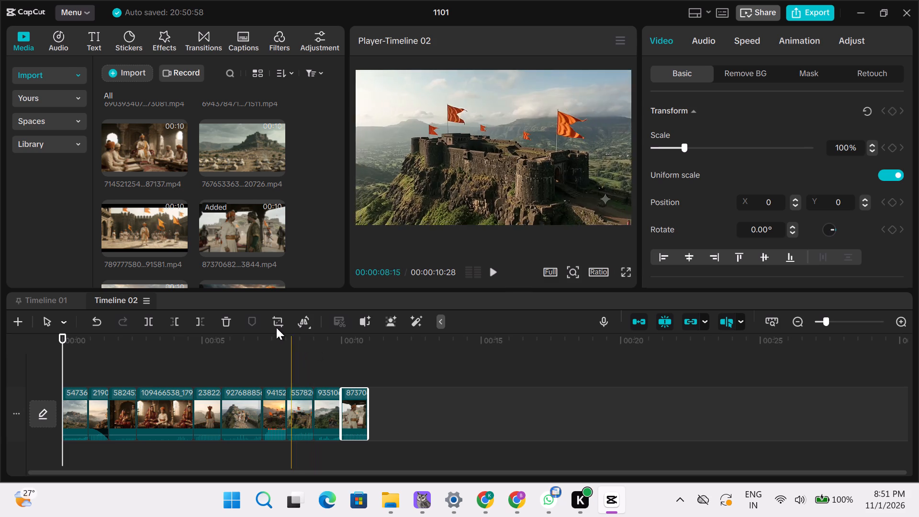
Find the hilltop fort clip among misty mountains, 24185554…4474.mp4, append it to the main track and trim it to about 1.4 seconds.
scroll(194, 218, up, 6)
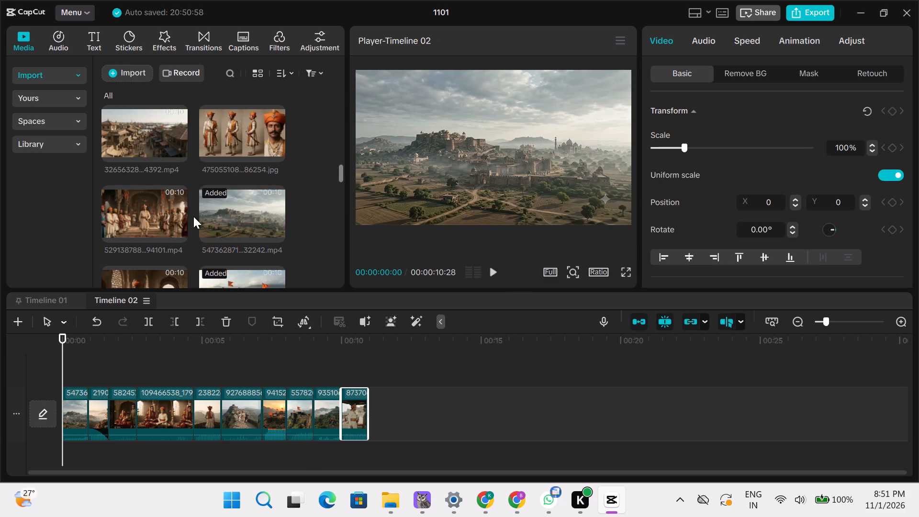
scroll(193, 217, up, 3)
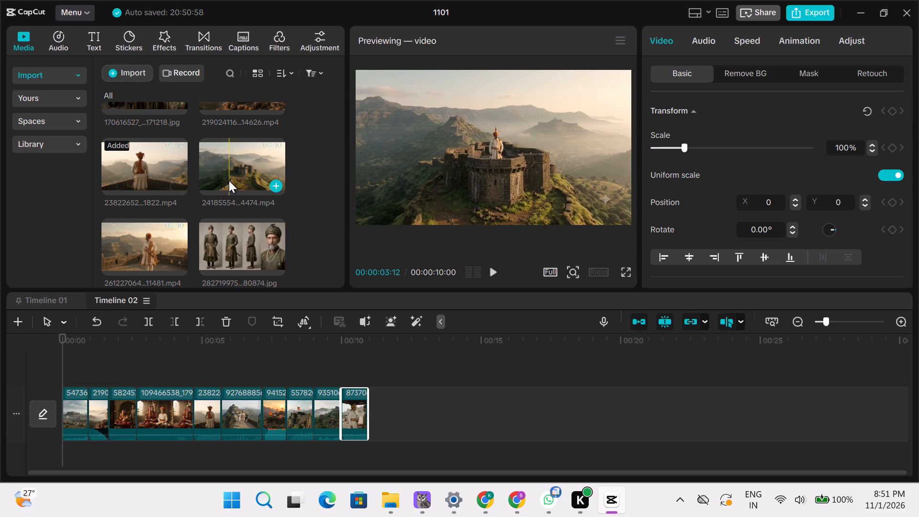
drag(230, 178, 318, 325)
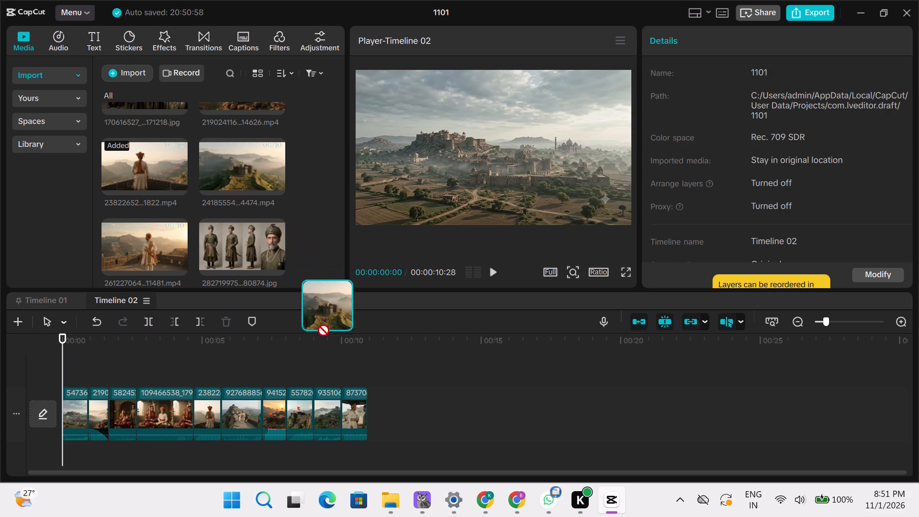
drag(318, 325, 370, 413)
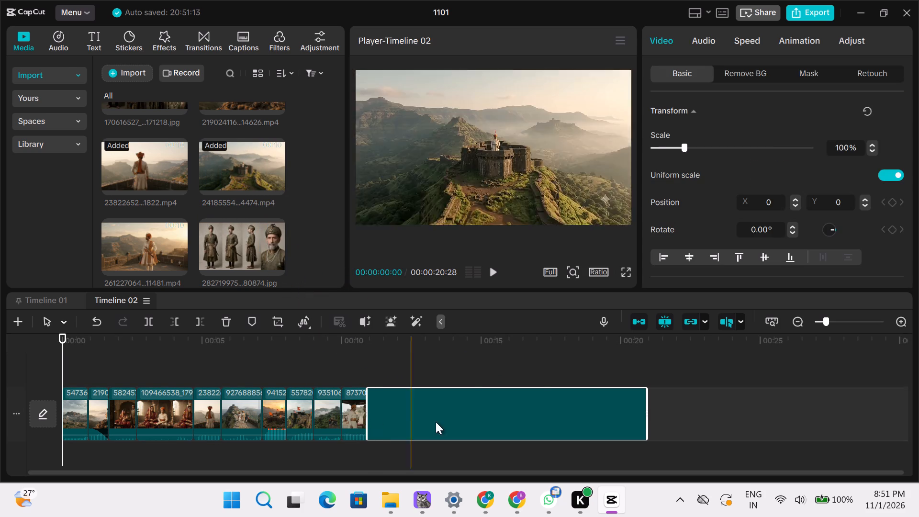
drag(647, 408, 607, 412)
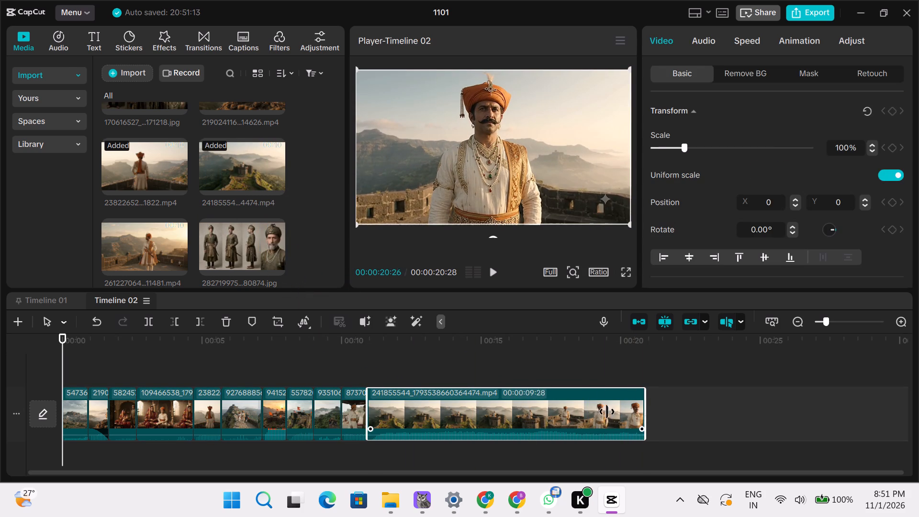
drag(607, 412, 403, 409)
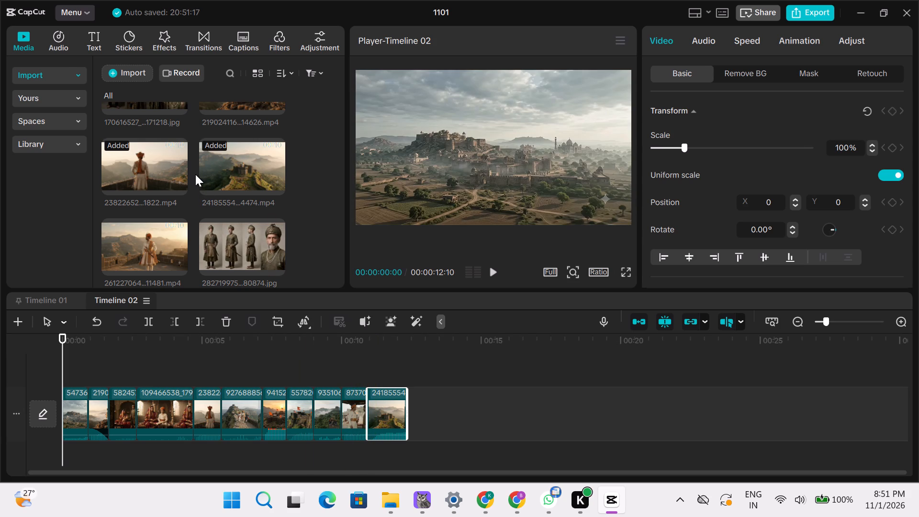
Look through the imported media for the throne hall clip with courtiers, 94668596…3190.mp4.
scroll(195, 175, down, 2)
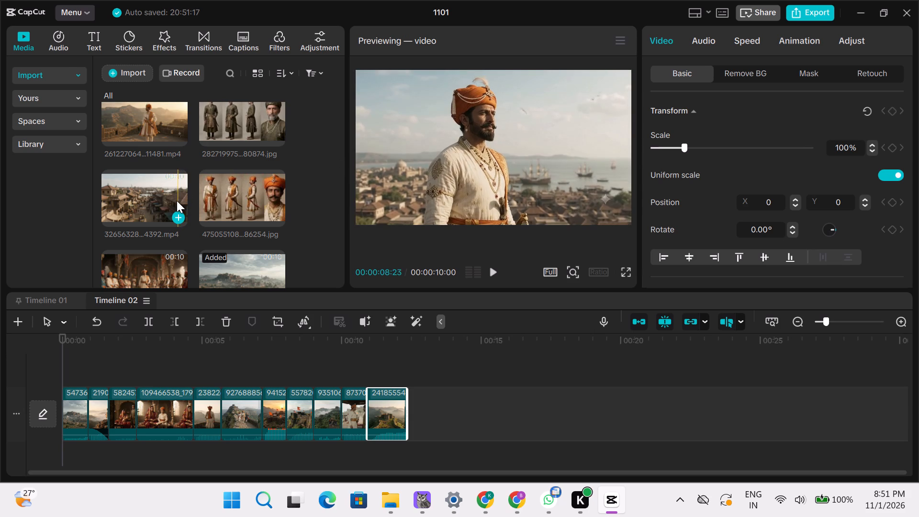
scroll(175, 202, down, 1)
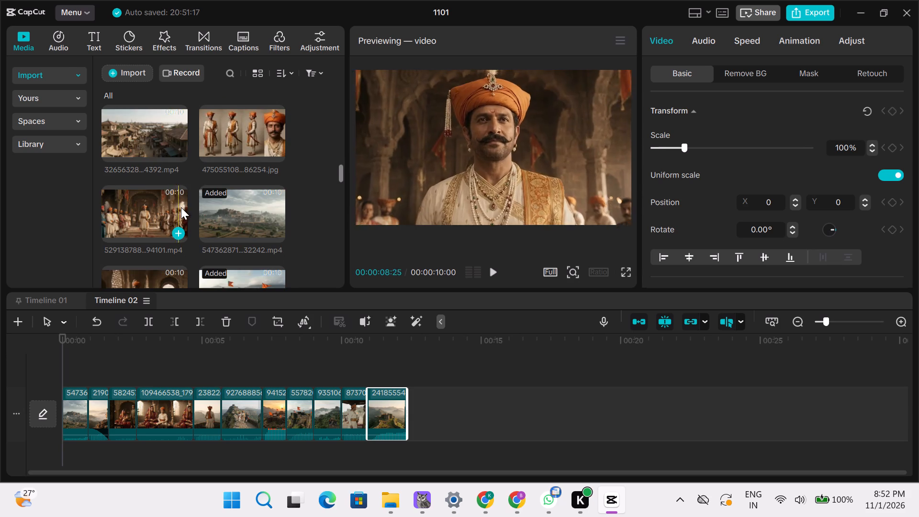
scroll(181, 208, down, 3)
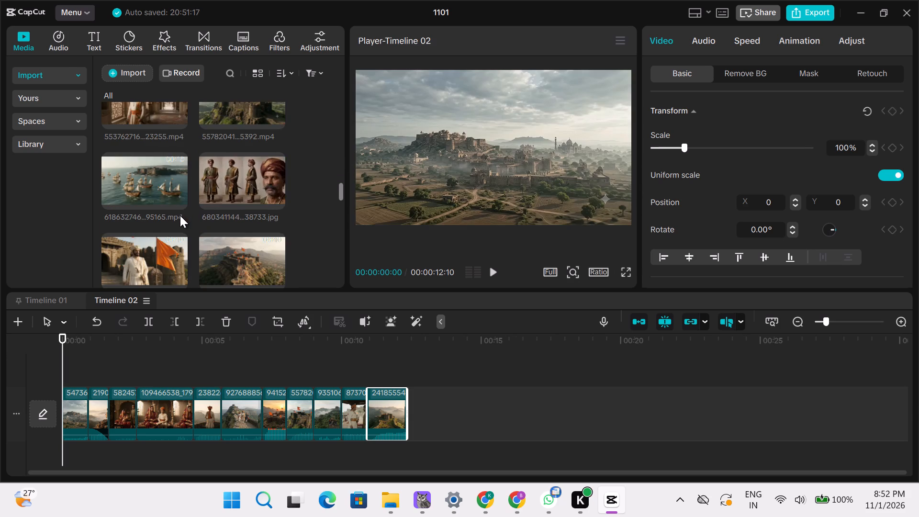
scroll(180, 216, down, 3)
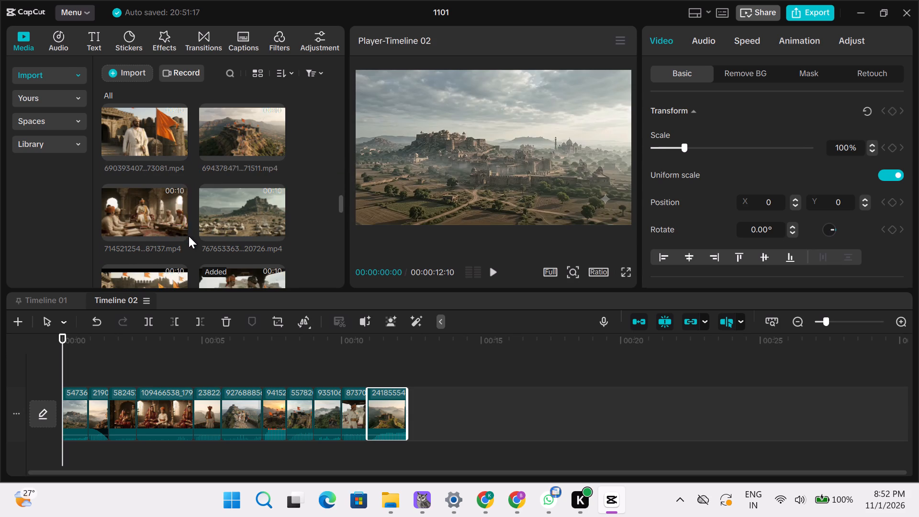
scroll(189, 237, down, 3)
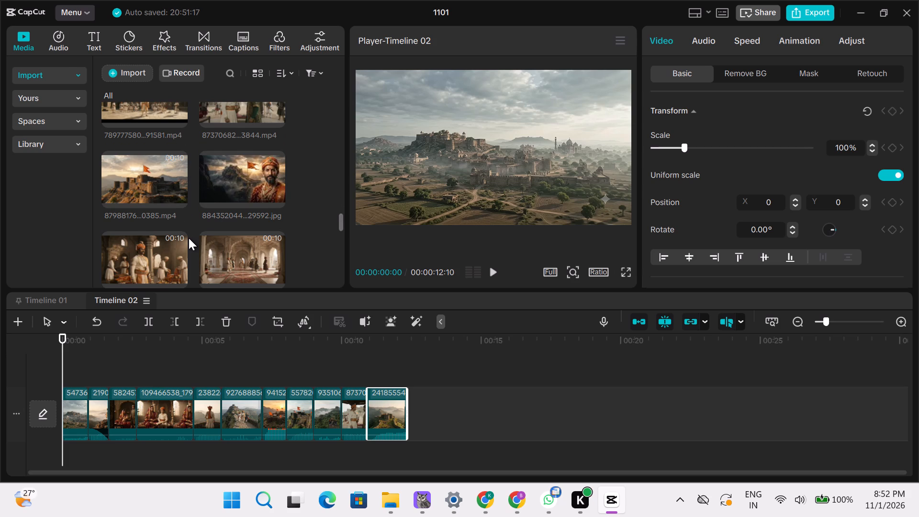
scroll(189, 238, down, 3)
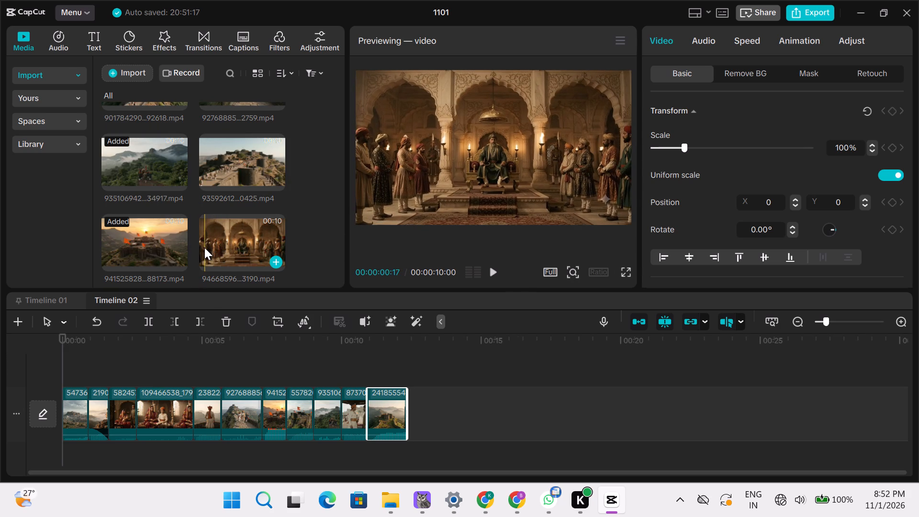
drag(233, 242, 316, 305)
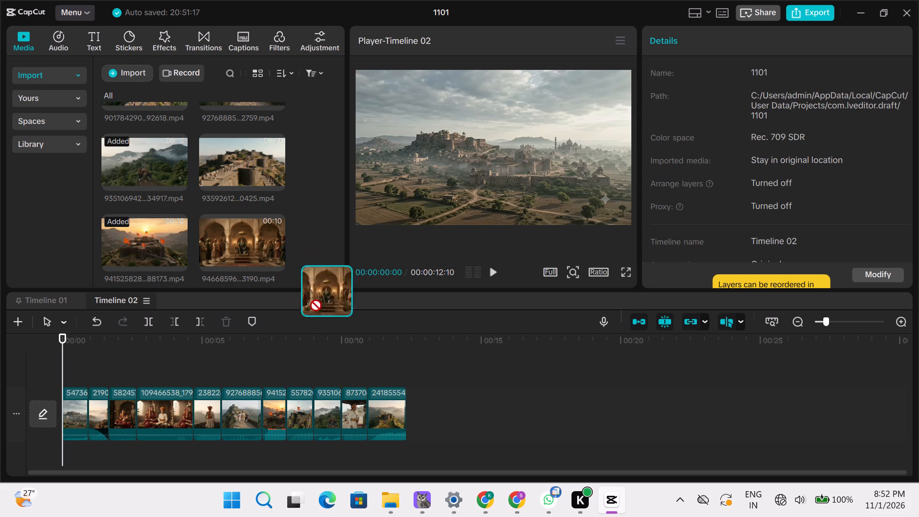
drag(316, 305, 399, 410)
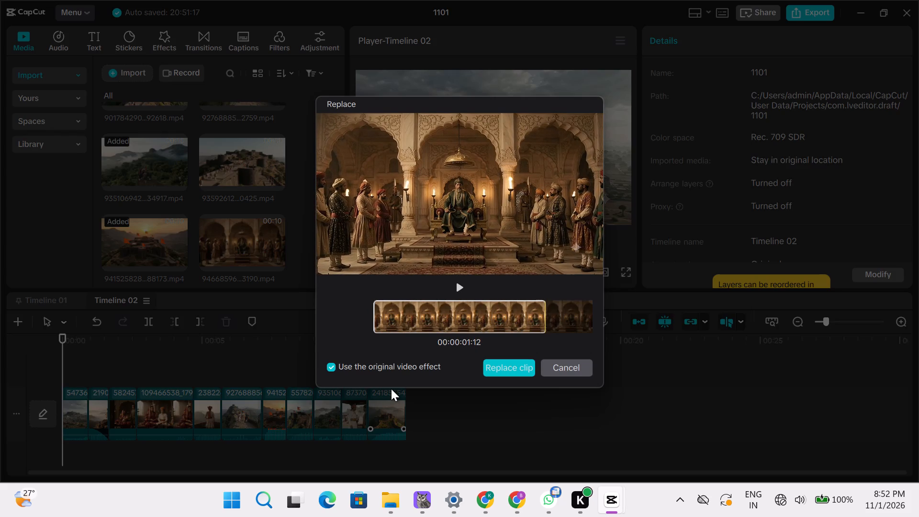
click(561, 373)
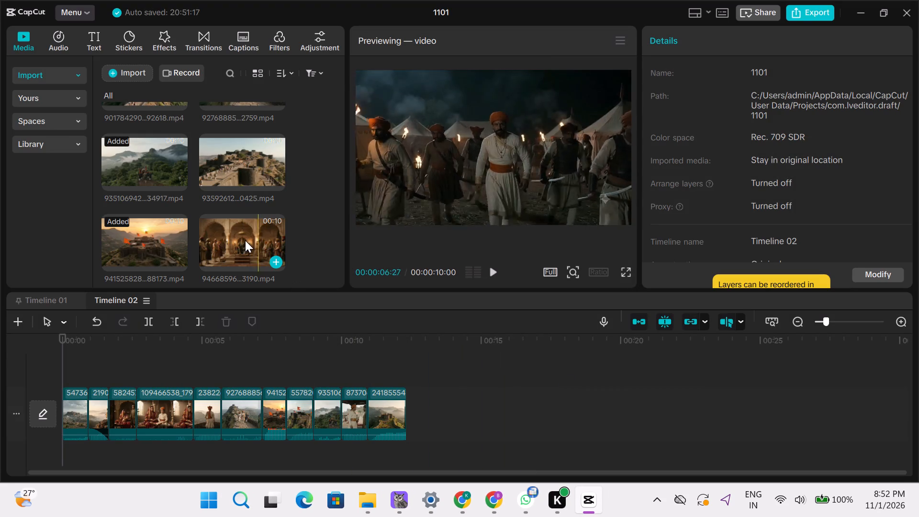
Append the throne hall clip, 94668596…3190.mp4, at the end of the main track and trim its end to about one second.
drag(245, 240, 407, 421)
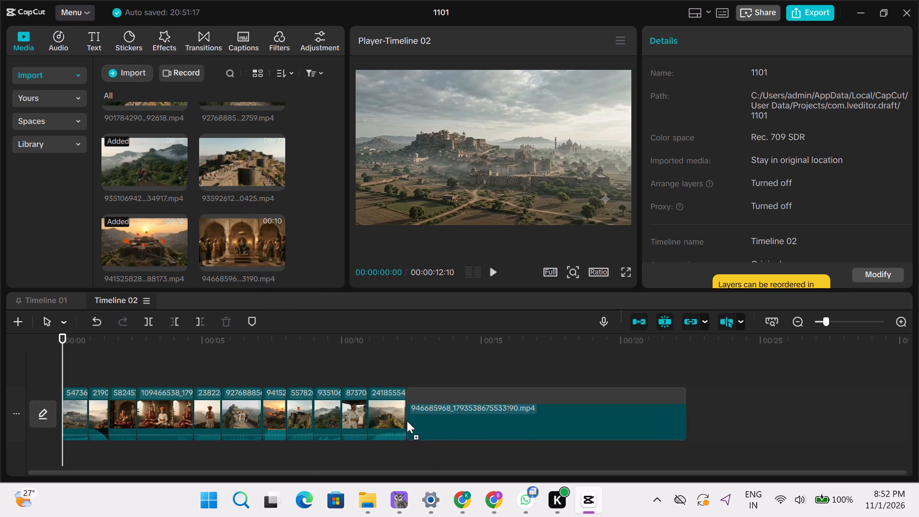
drag(407, 421, 408, 418)
drag(690, 416, 726, 416)
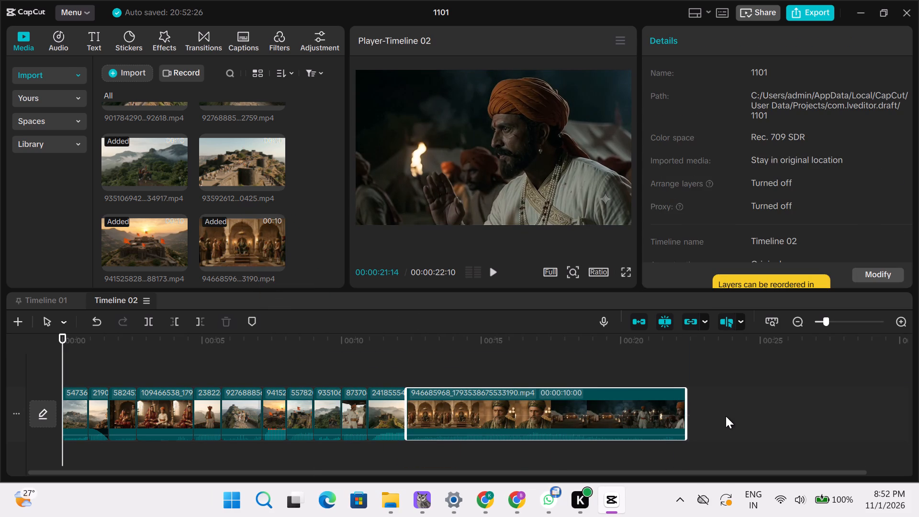
drag(687, 420, 492, 422)
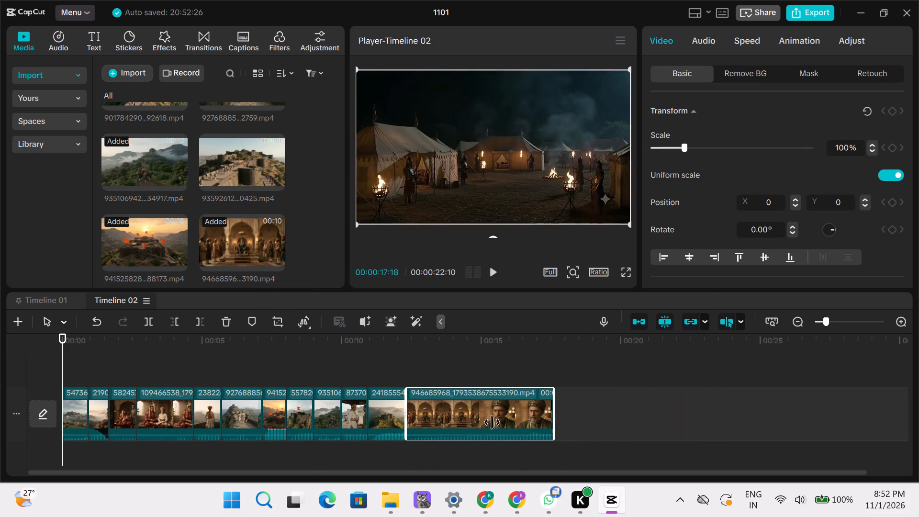
drag(492, 422, 422, 436)
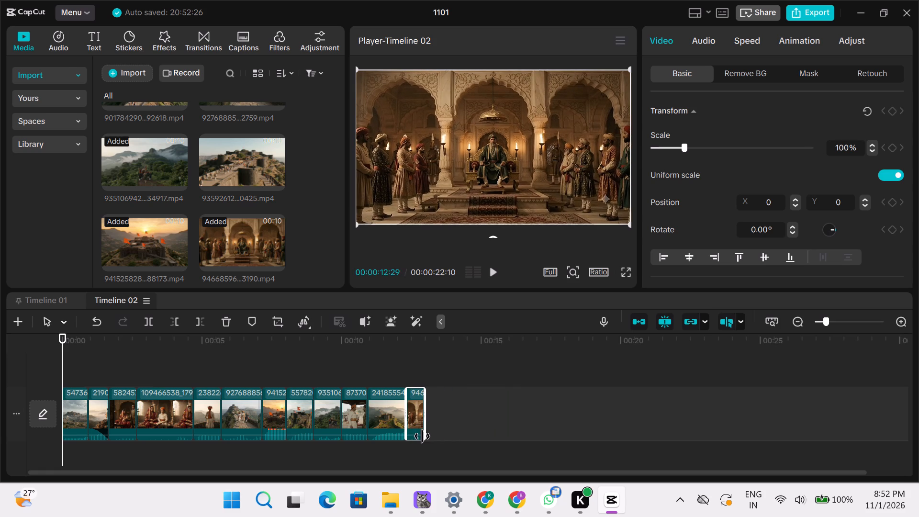
drag(422, 436, 427, 435)
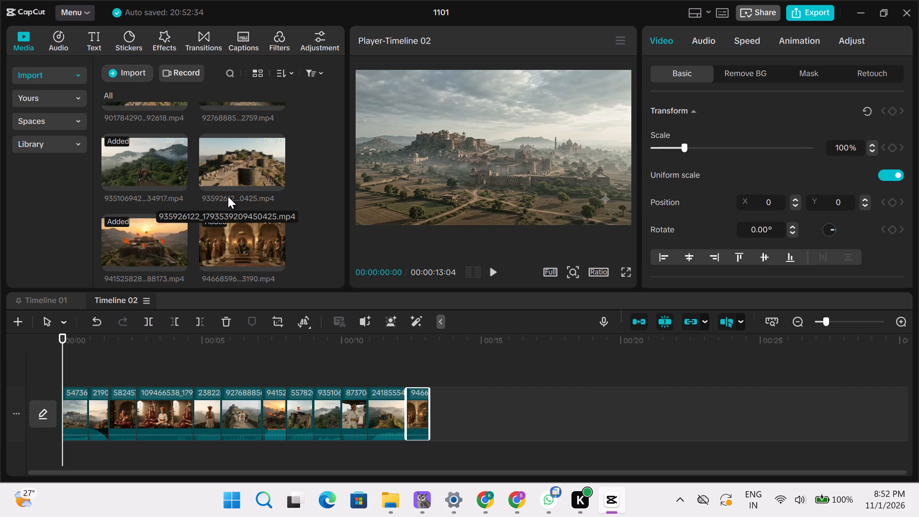
Find the clip of the bearded ruler standing among courtiers, 10563506…6626.mp4, append it to the main track and trim it to about one second.
scroll(214, 189, up, 3)
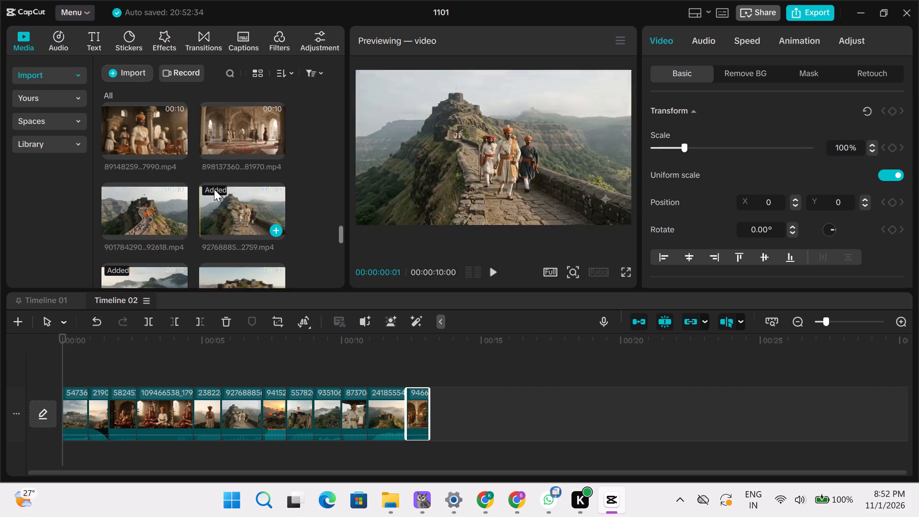
scroll(213, 189, up, 3)
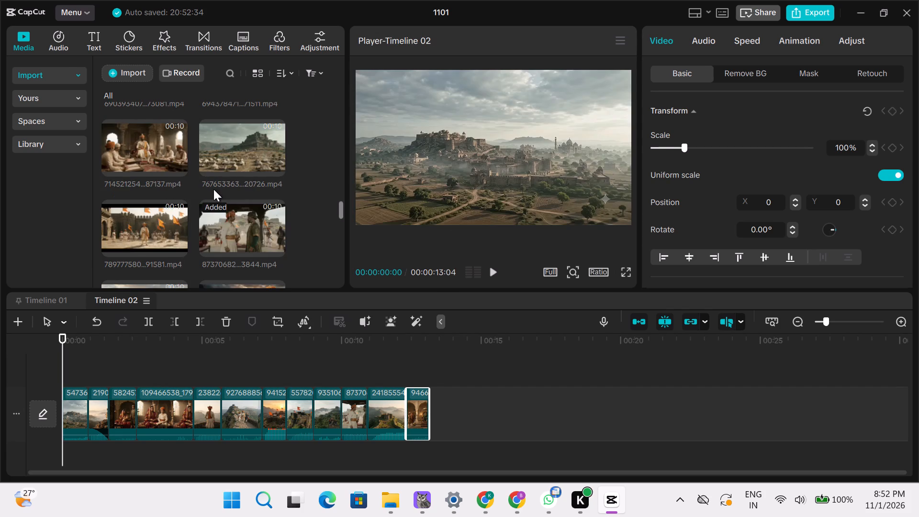
scroll(213, 189, up, 5)
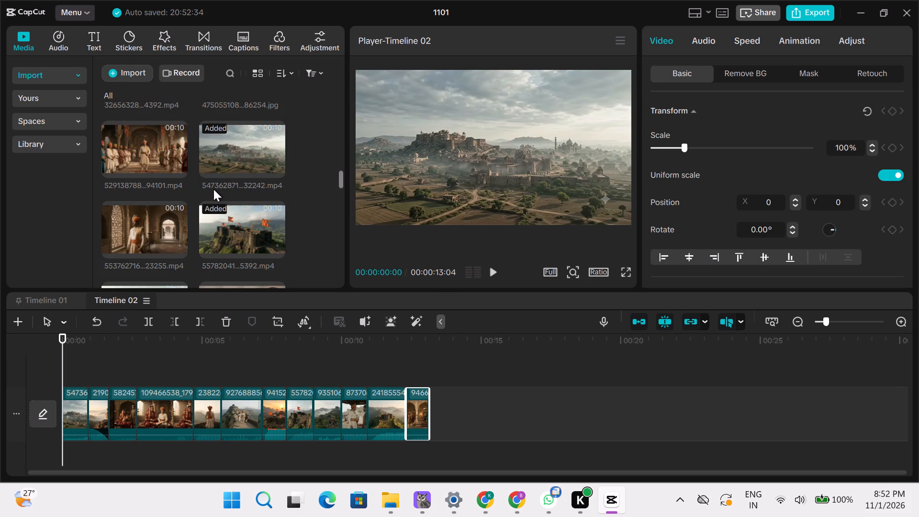
scroll(213, 189, up, 4)
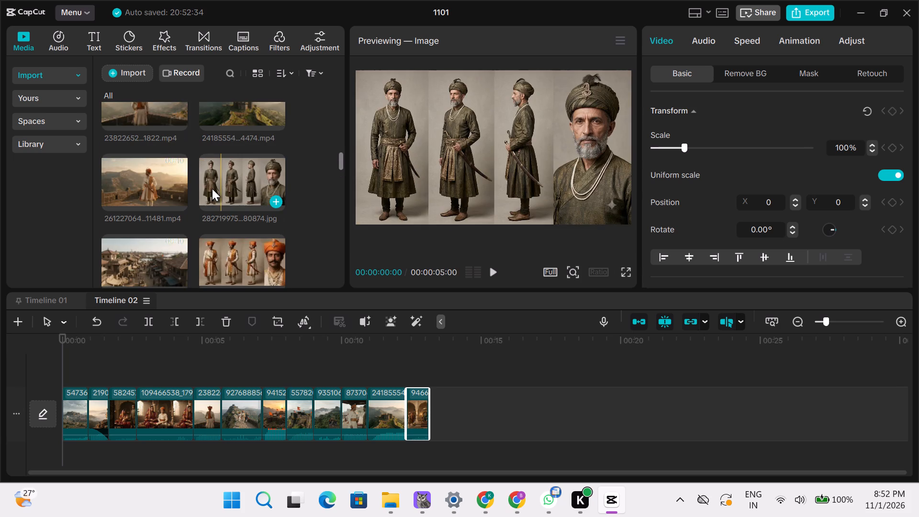
scroll(212, 189, up, 7)
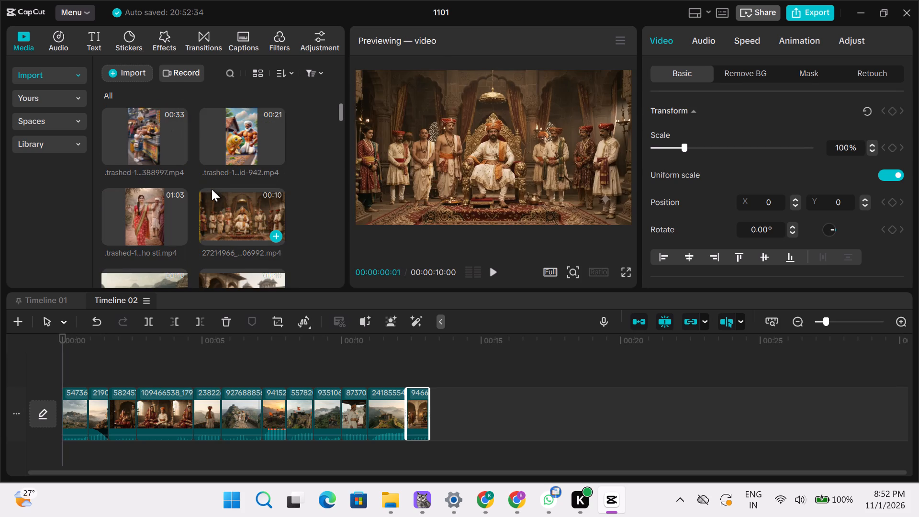
scroll(212, 189, up, 1)
scroll(212, 190, down, 8)
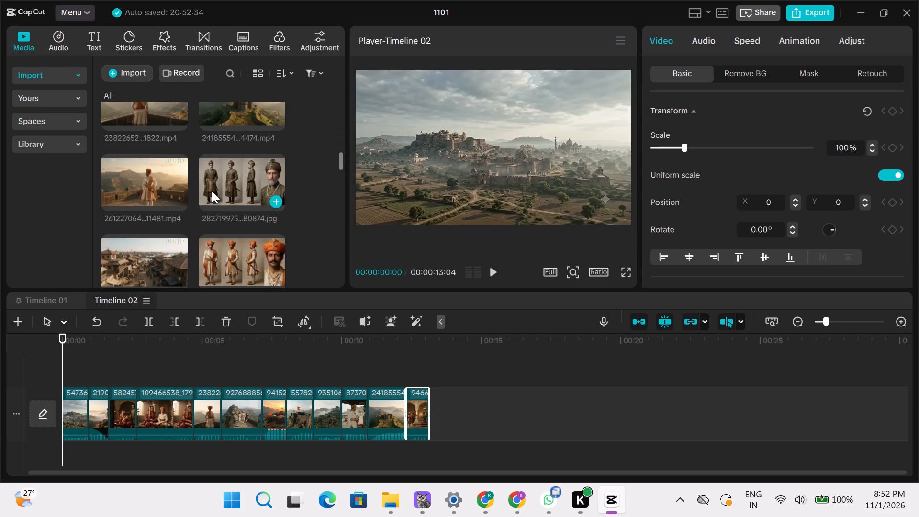
scroll(212, 191, down, 6)
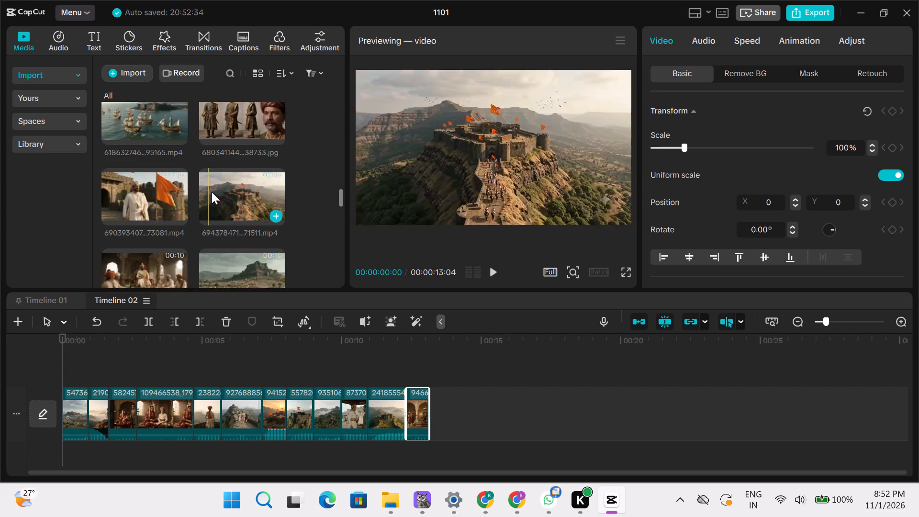
scroll(212, 192, down, 7)
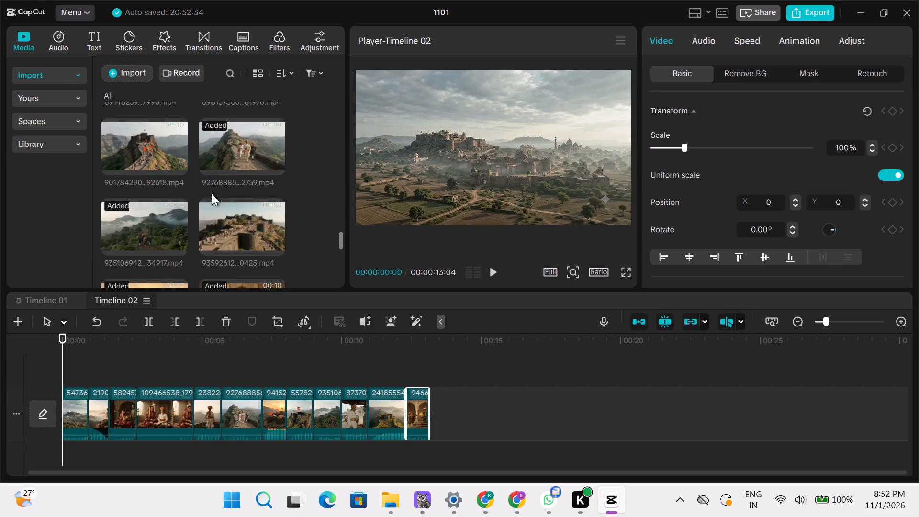
scroll(212, 193, down, 4)
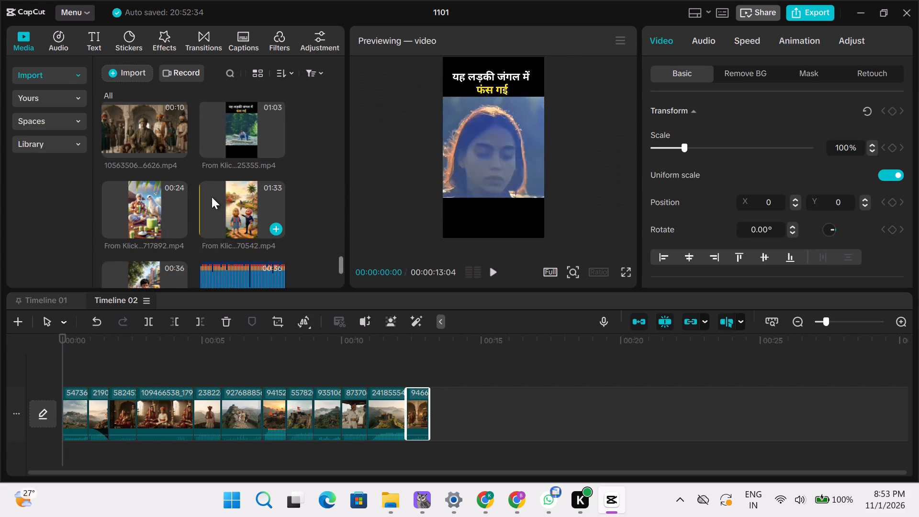
scroll(212, 197, up, 2)
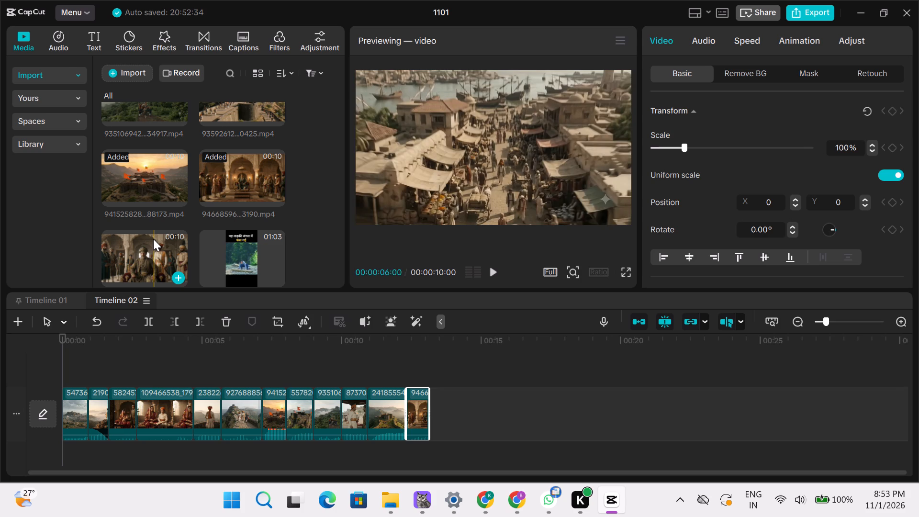
drag(151, 239, 237, 265)
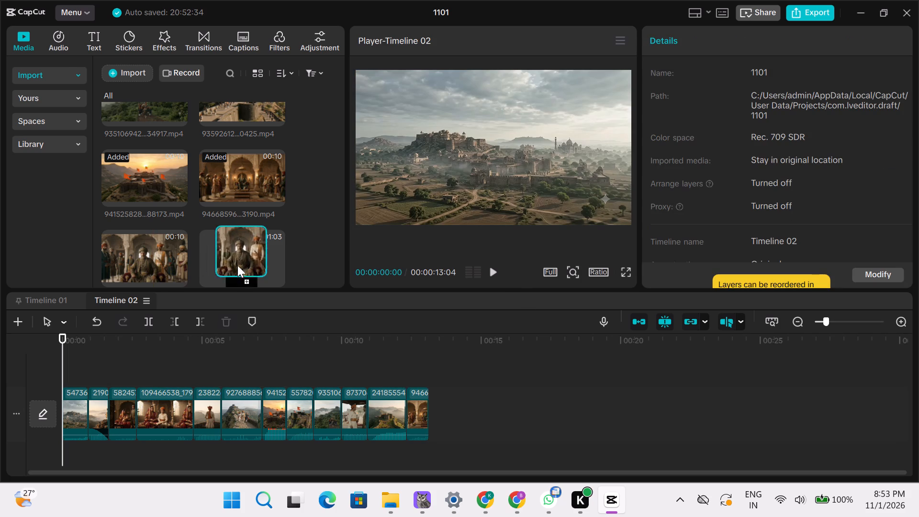
drag(237, 265, 431, 405)
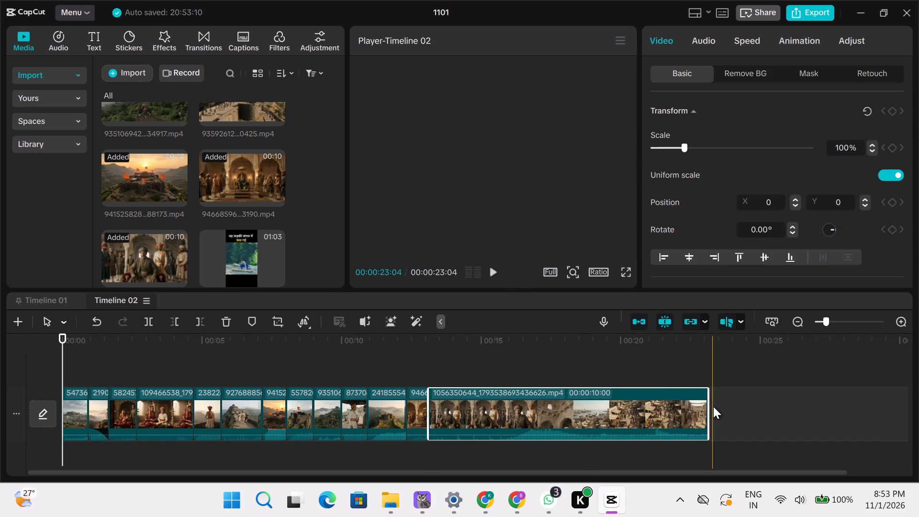
drag(711, 407, 478, 413)
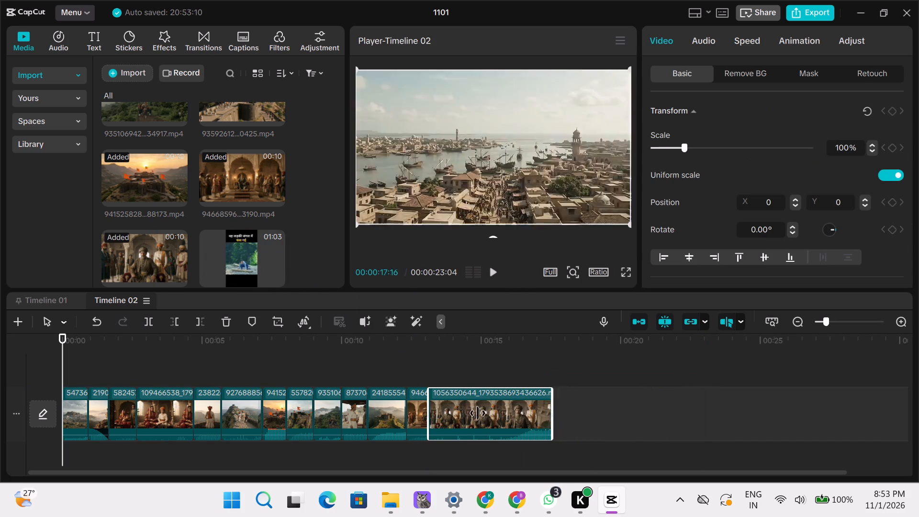
drag(478, 413, 460, 414)
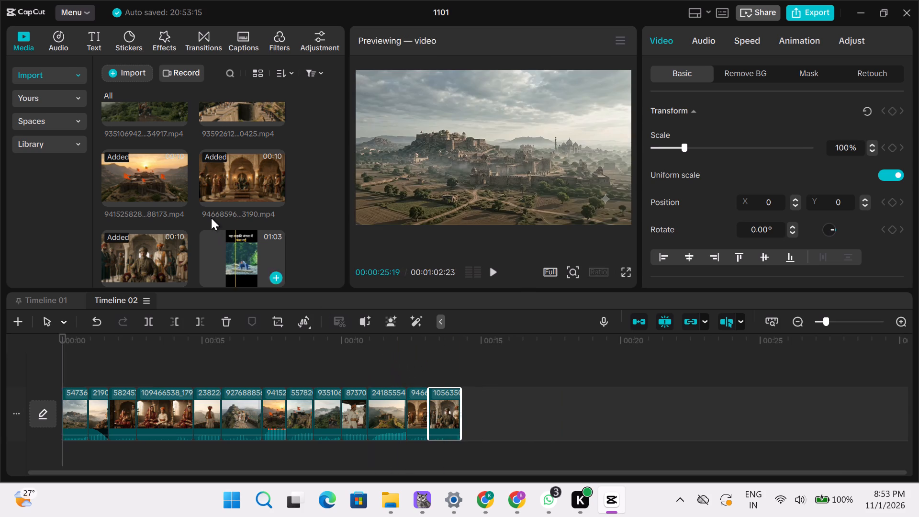
Find the harbour town clip, 32656328…4392.mp4, append it to the main track and trim its end to about 0.9 seconds.
scroll(211, 217, up, 1)
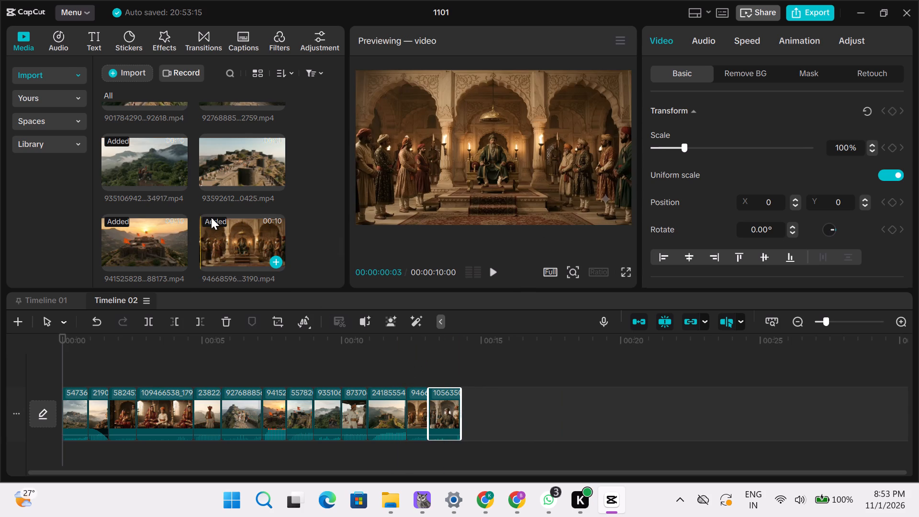
scroll(211, 217, up, 4)
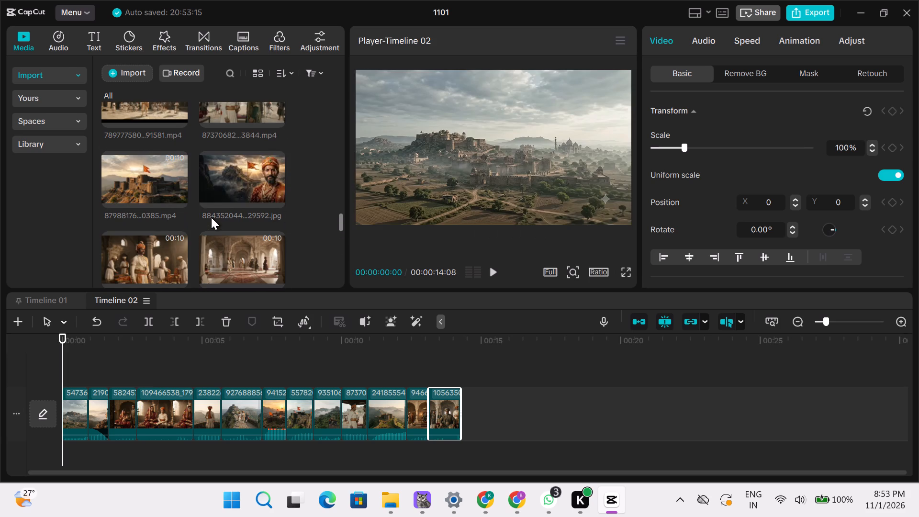
scroll(211, 217, up, 2)
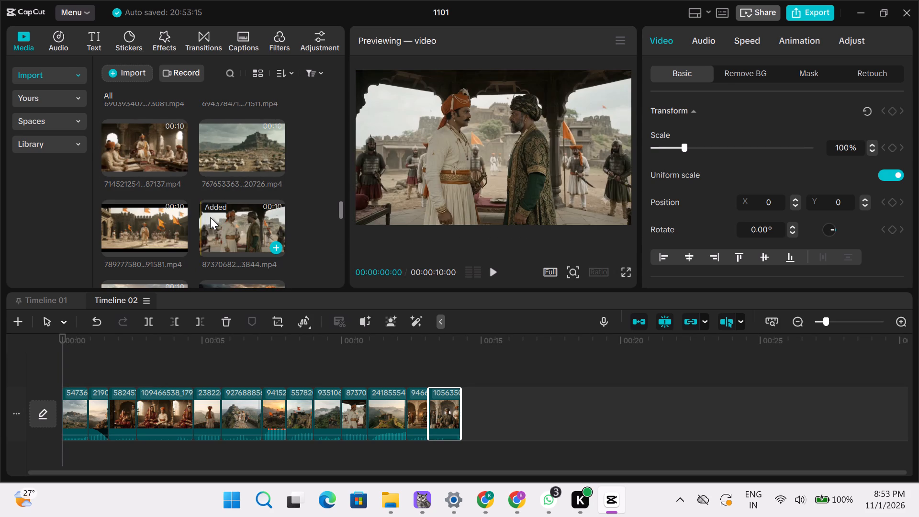
scroll(210, 217, up, 2)
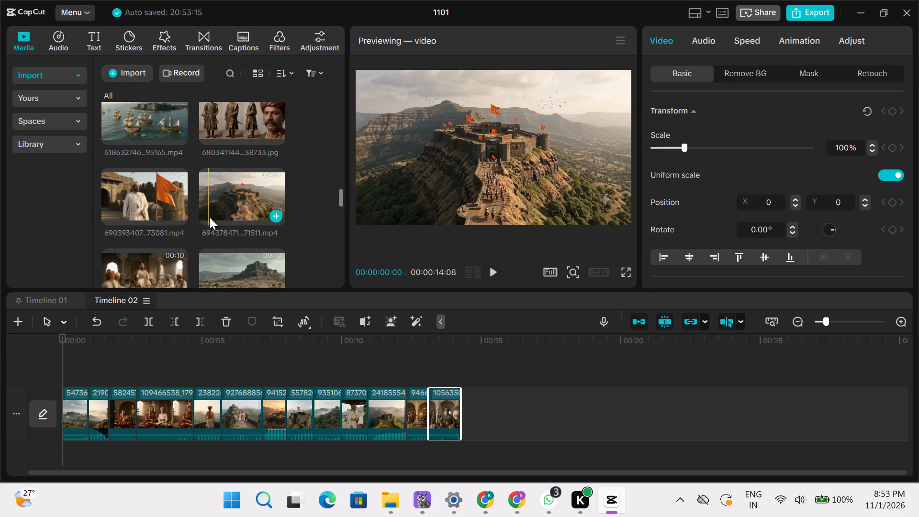
scroll(210, 218, up, 4)
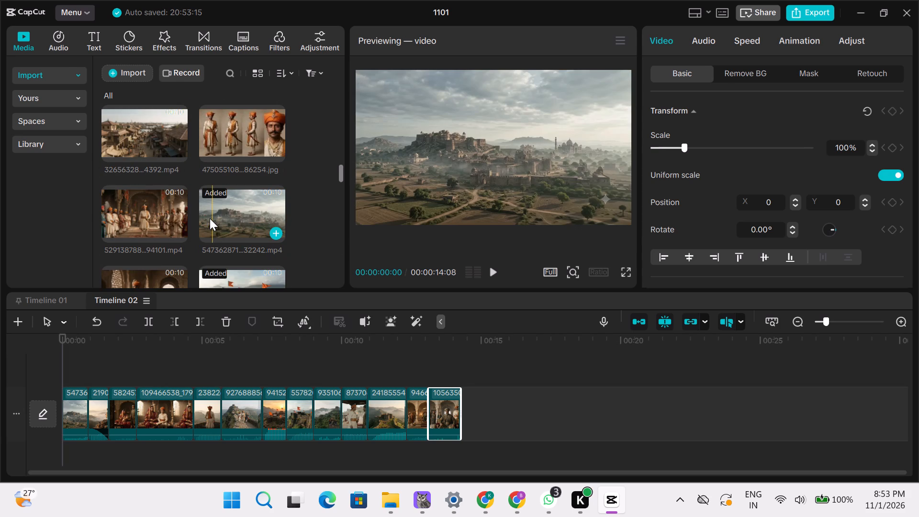
scroll(210, 218, up, 1)
scroll(167, 227, down, 1)
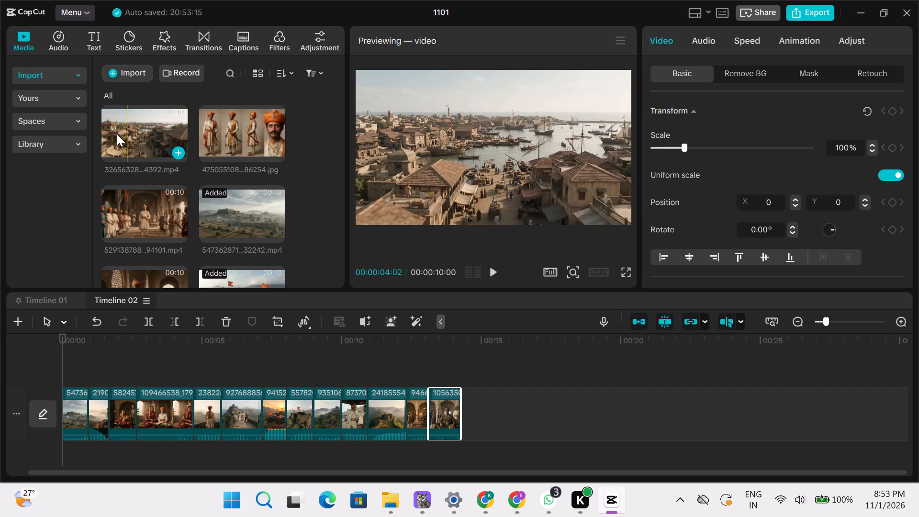
drag(134, 131, 136, 133)
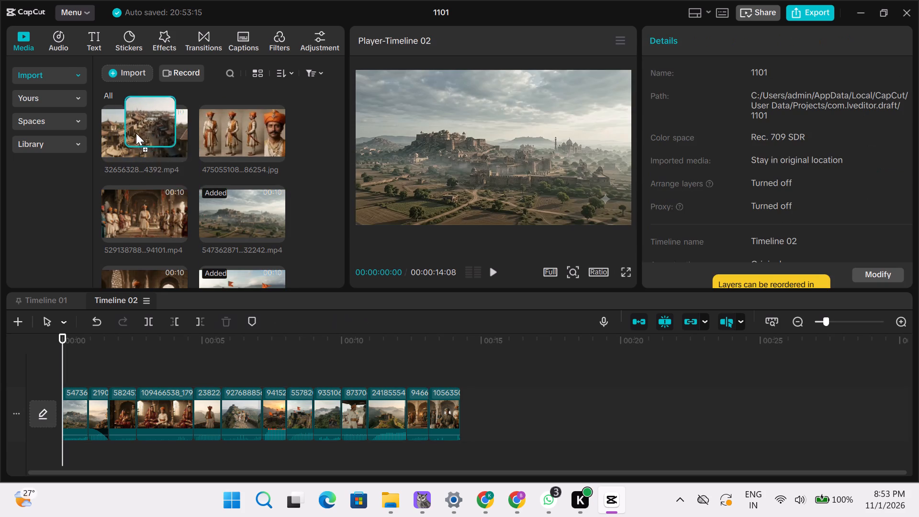
drag(136, 133, 459, 409)
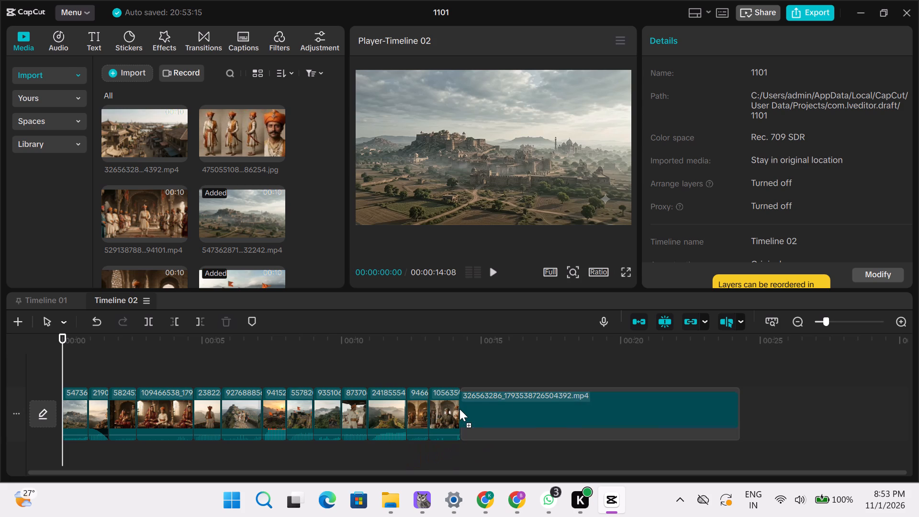
drag(459, 409, 462, 408)
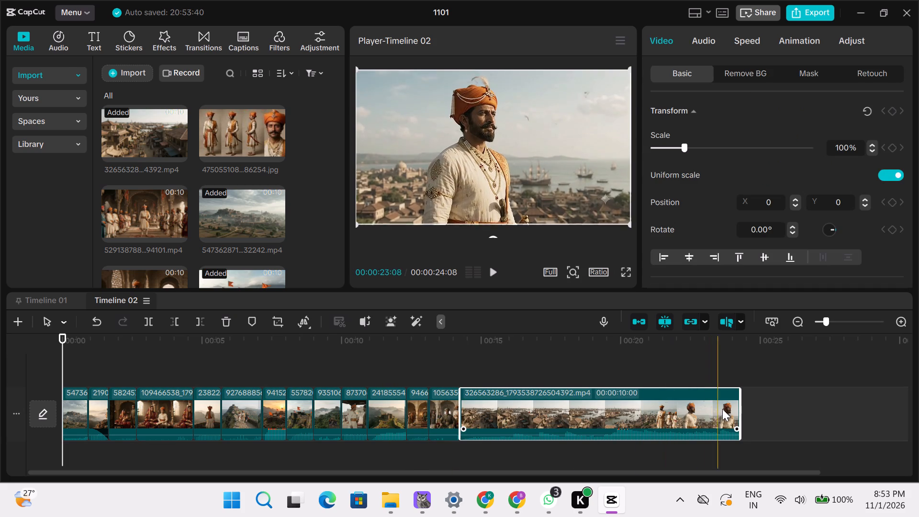
drag(739, 407, 651, 411)
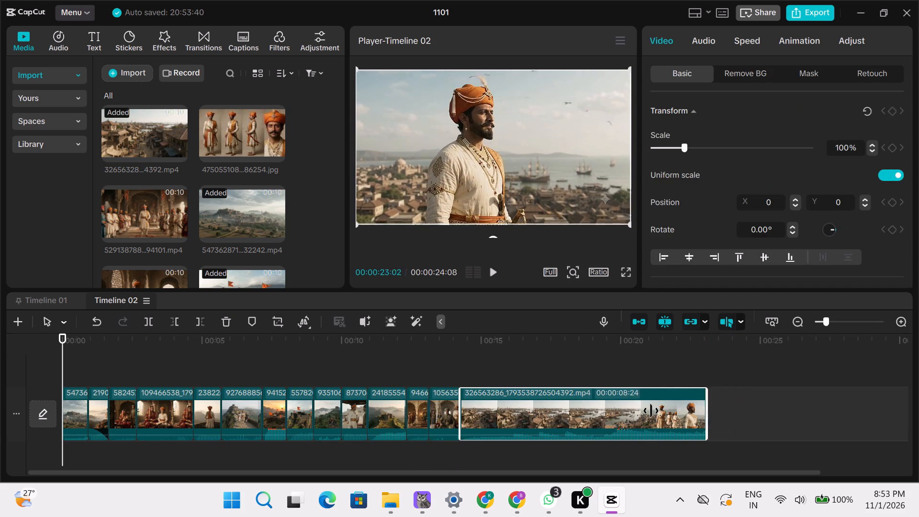
drag(651, 411, 484, 409)
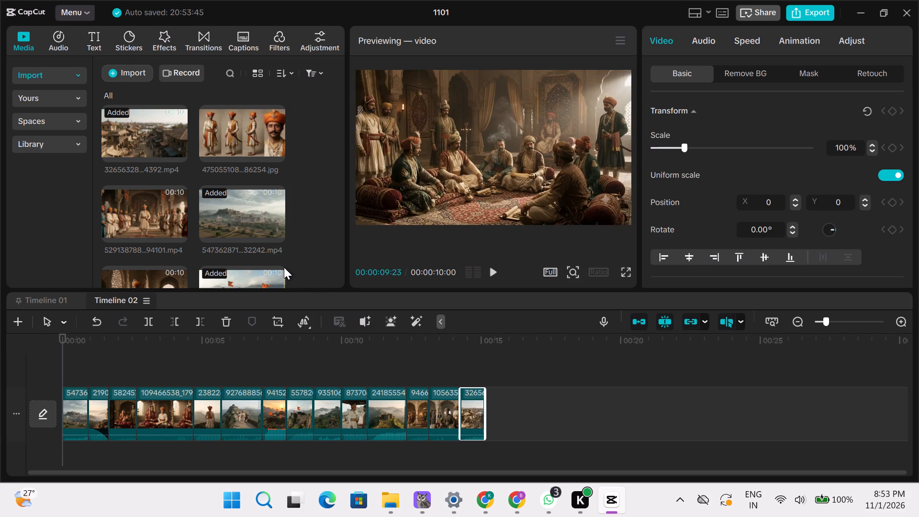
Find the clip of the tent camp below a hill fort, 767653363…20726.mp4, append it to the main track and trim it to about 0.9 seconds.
scroll(228, 203, up, 3)
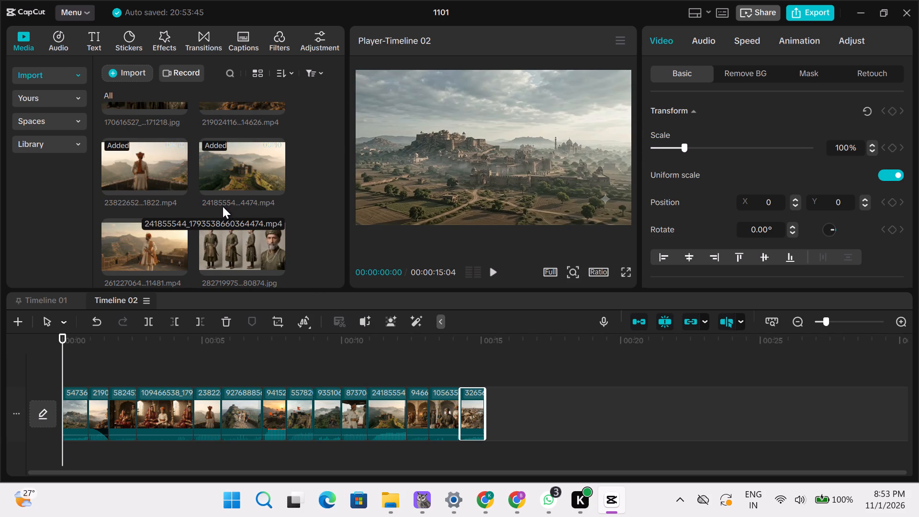
scroll(195, 181, up, 2)
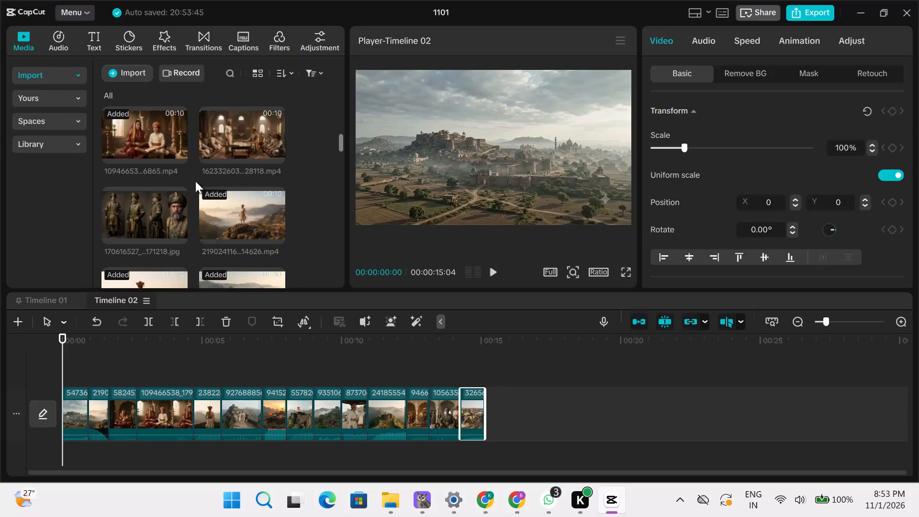
scroll(195, 181, up, 2)
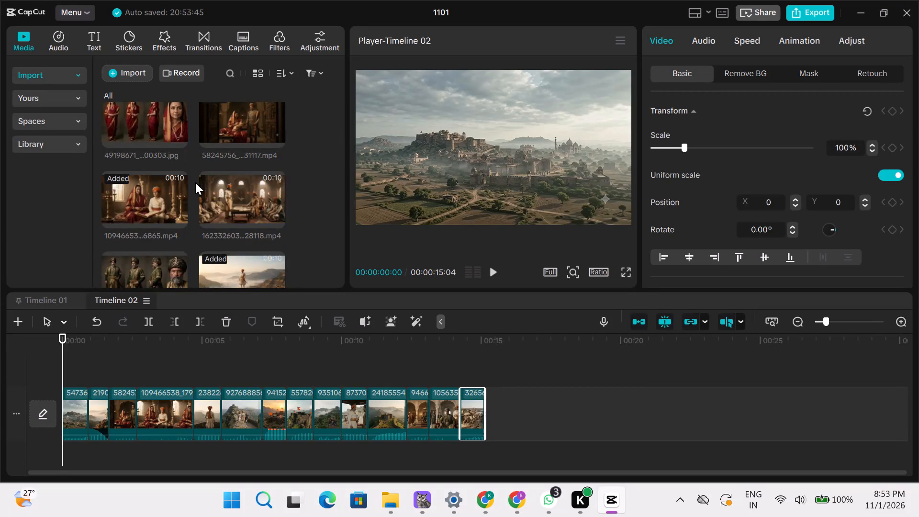
scroll(195, 182, up, 2)
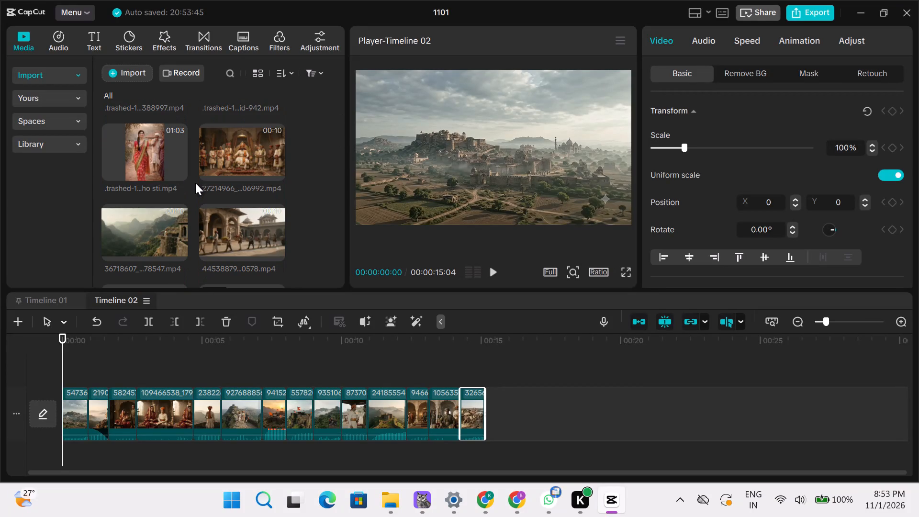
scroll(195, 183, up, 4)
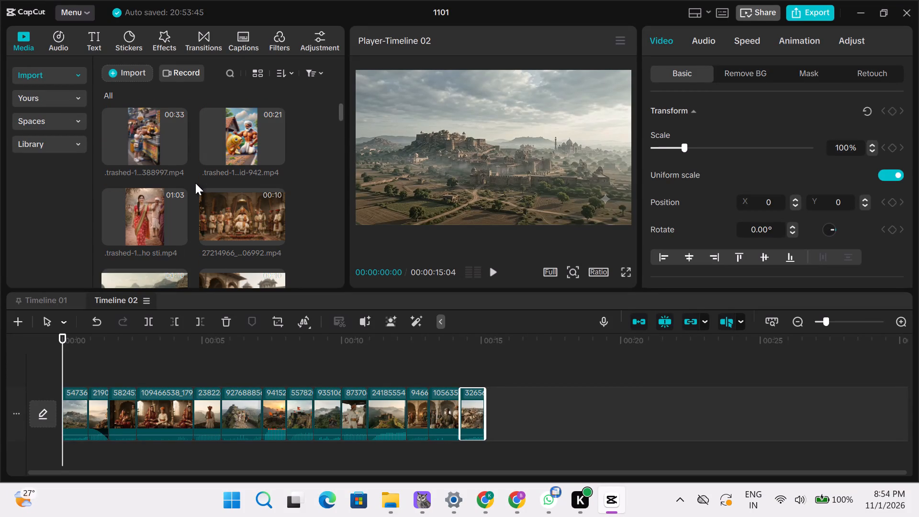
scroll(195, 183, down, 11)
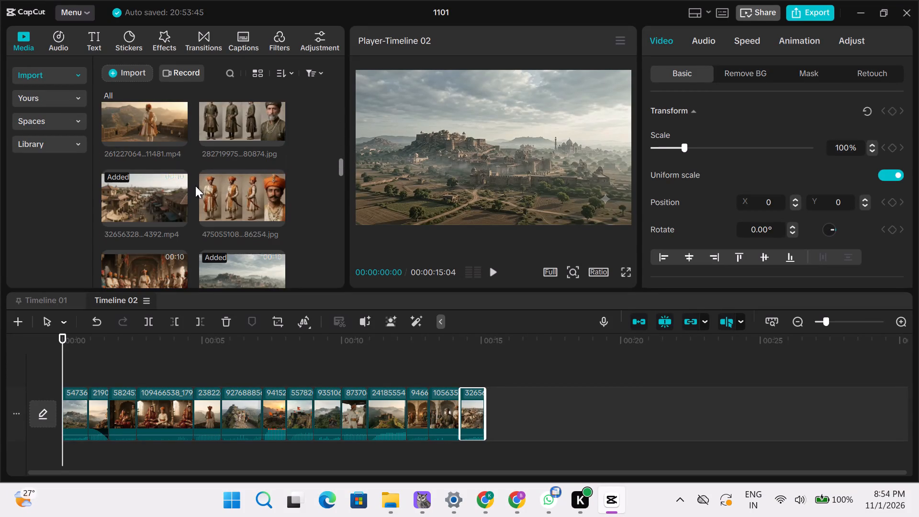
scroll(195, 186, down, 2)
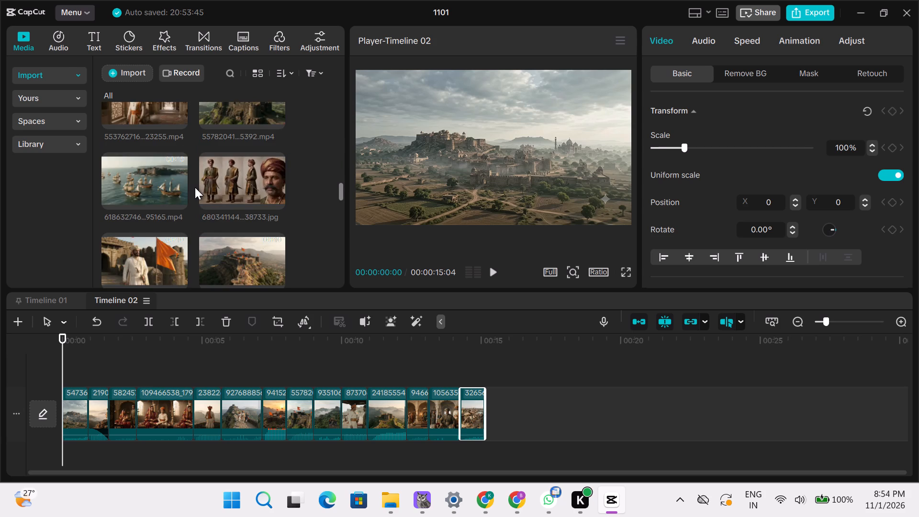
scroll(195, 187, down, 2)
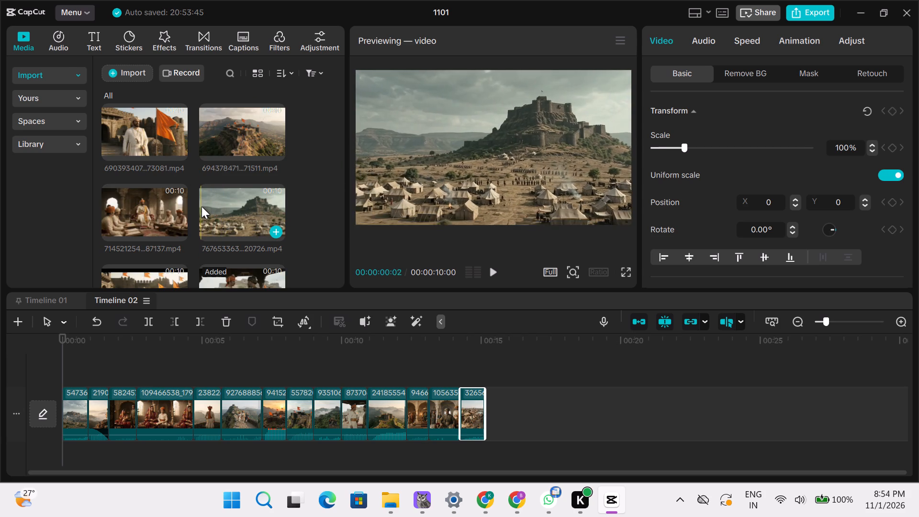
drag(225, 207, 496, 401)
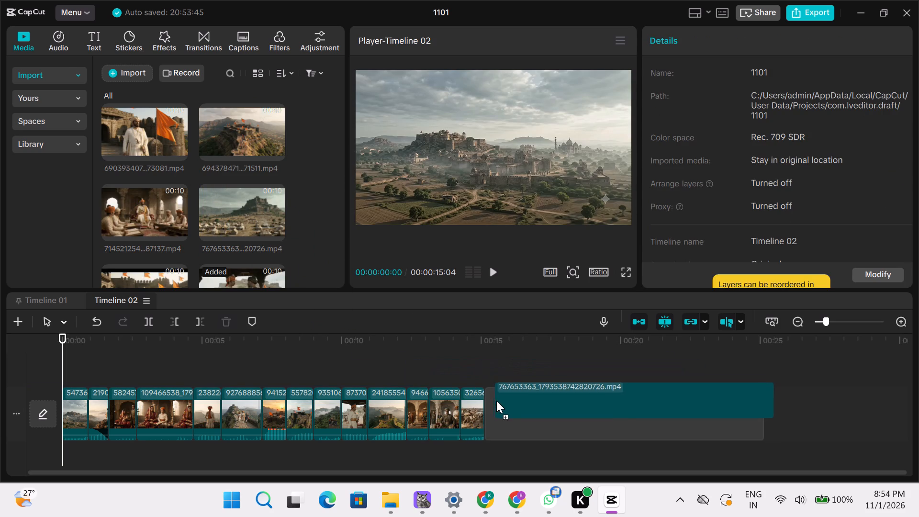
drag(496, 401, 493, 413)
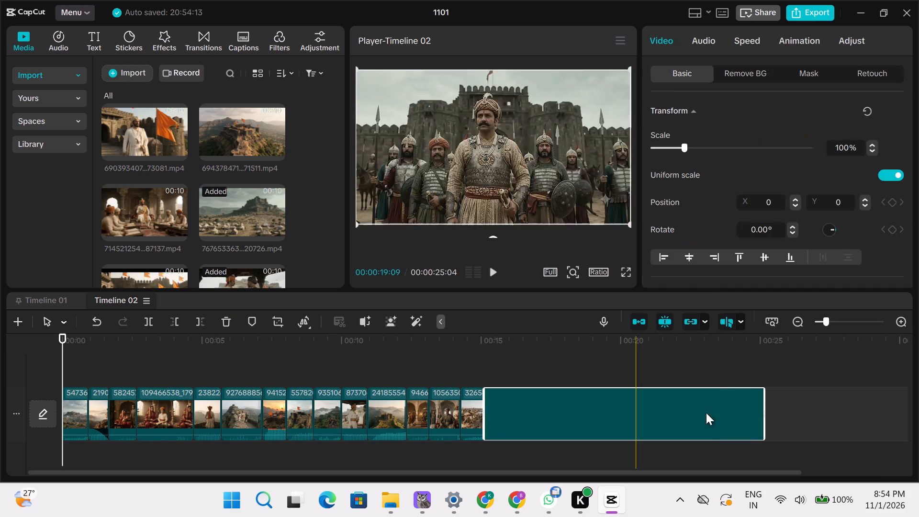
drag(765, 411, 683, 413)
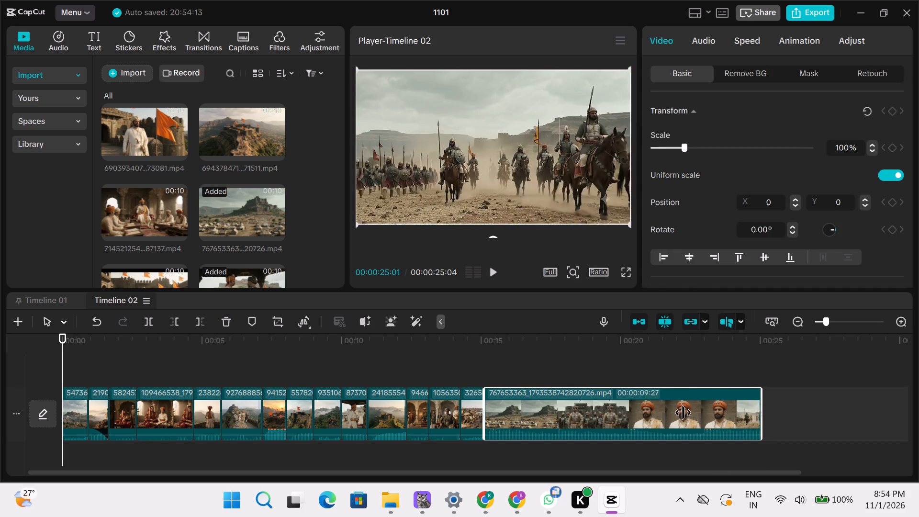
drag(683, 413, 508, 416)
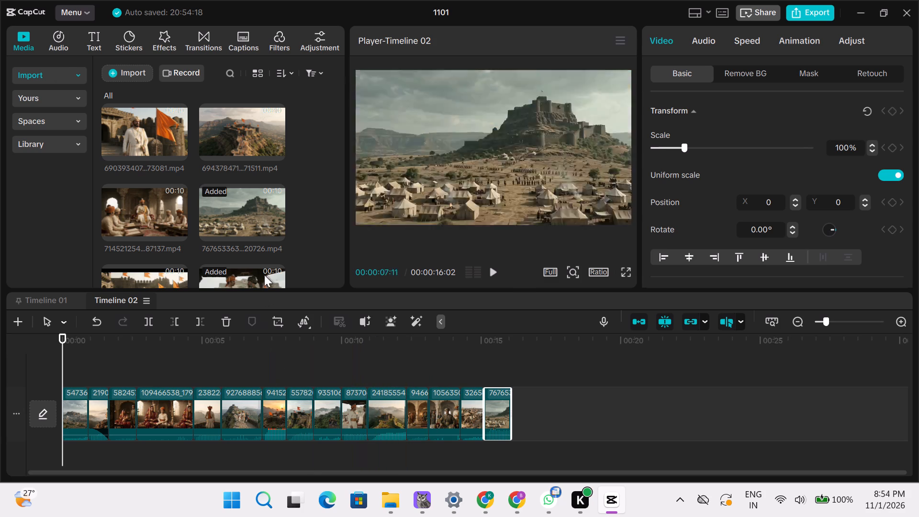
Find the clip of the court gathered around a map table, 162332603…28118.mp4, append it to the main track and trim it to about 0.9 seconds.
scroll(175, 229, up, 2)
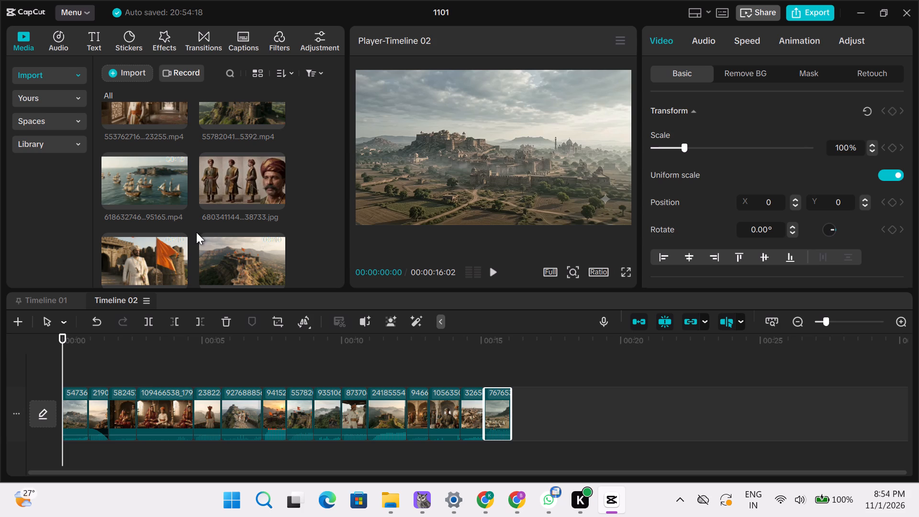
scroll(196, 232, up, 2)
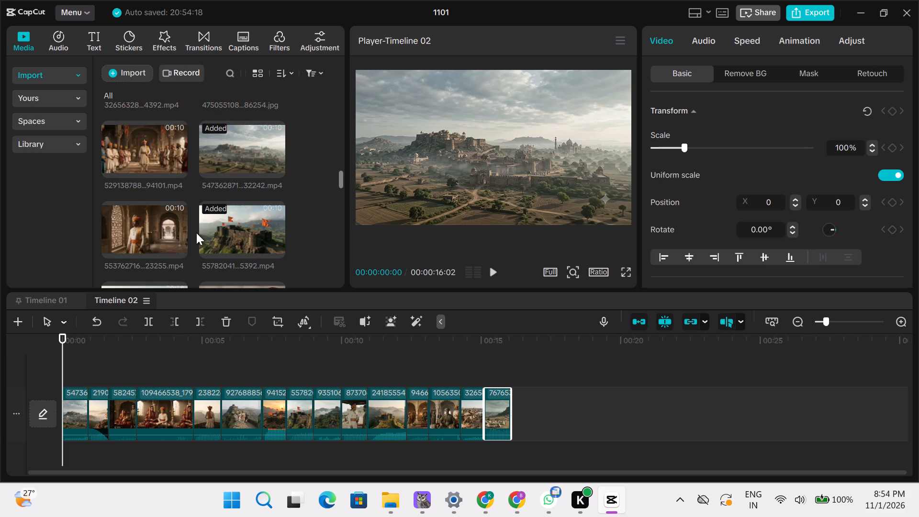
scroll(199, 227, up, 1)
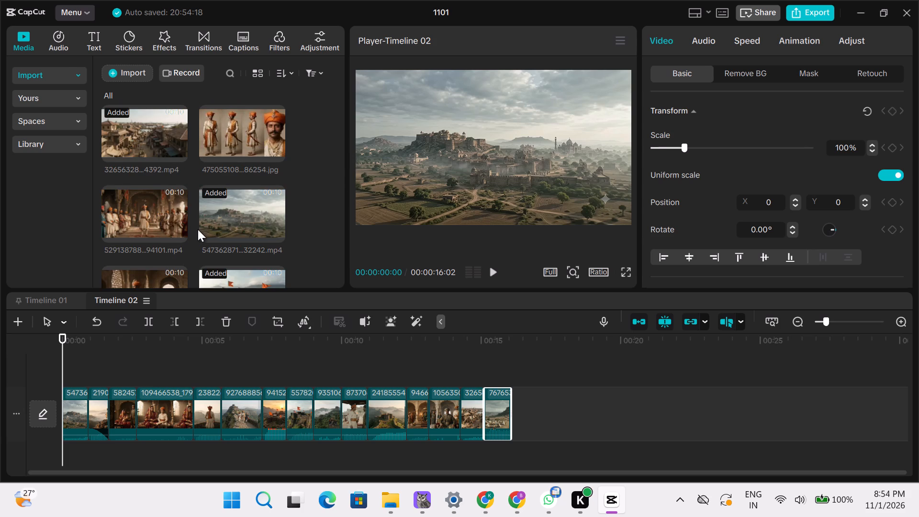
scroll(198, 229, up, 2)
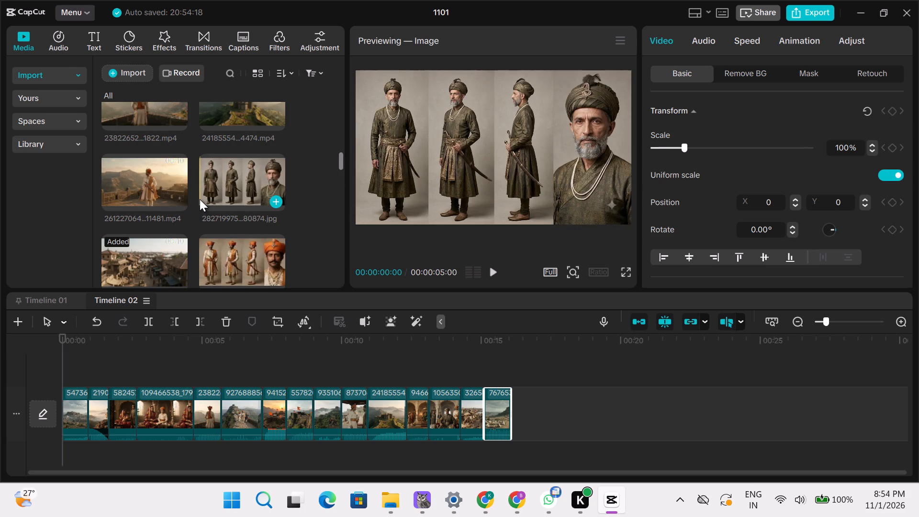
scroll(200, 199, up, 4)
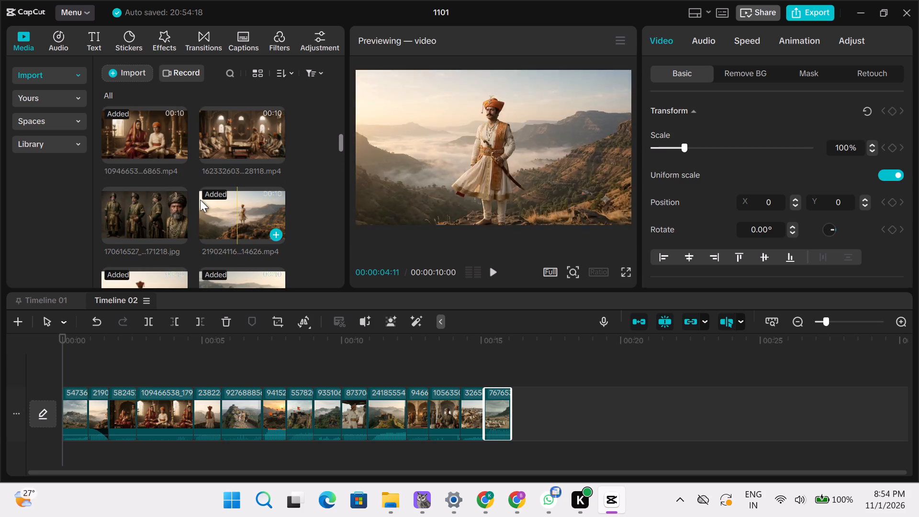
scroll(200, 200, up, 1)
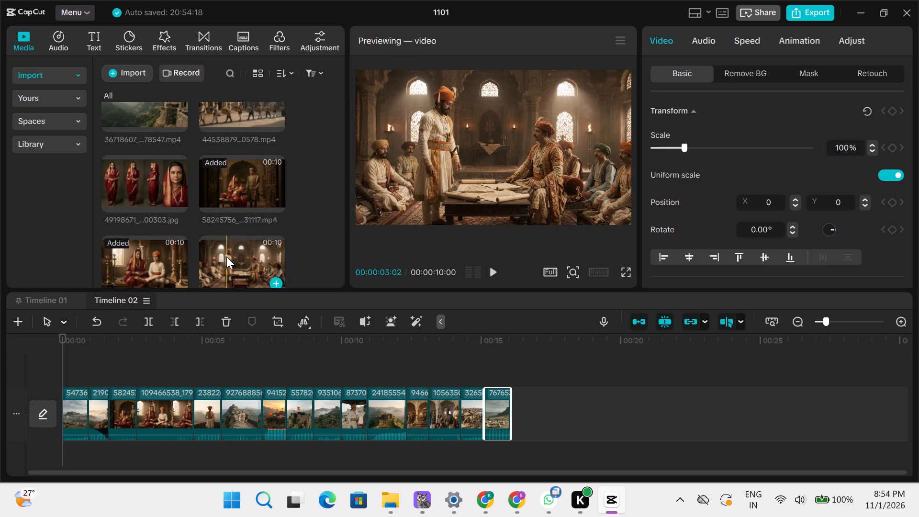
drag(226, 256, 420, 364)
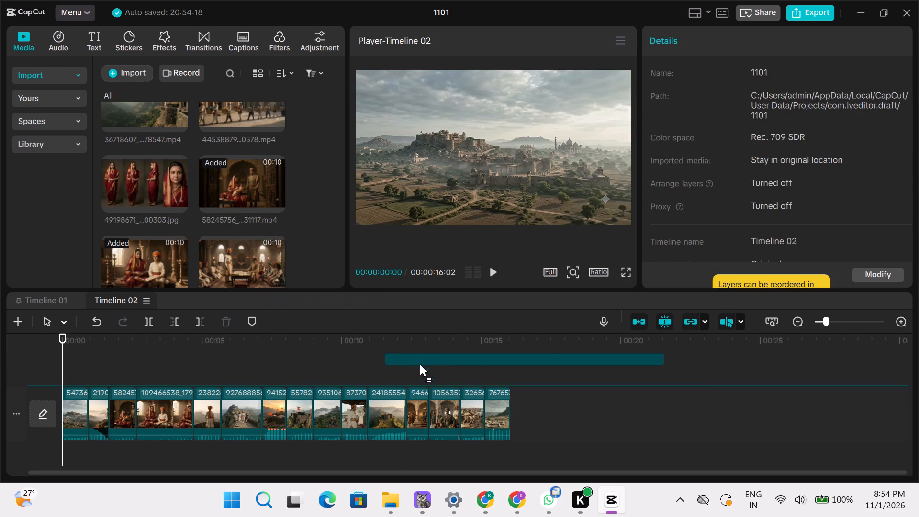
drag(420, 364, 512, 413)
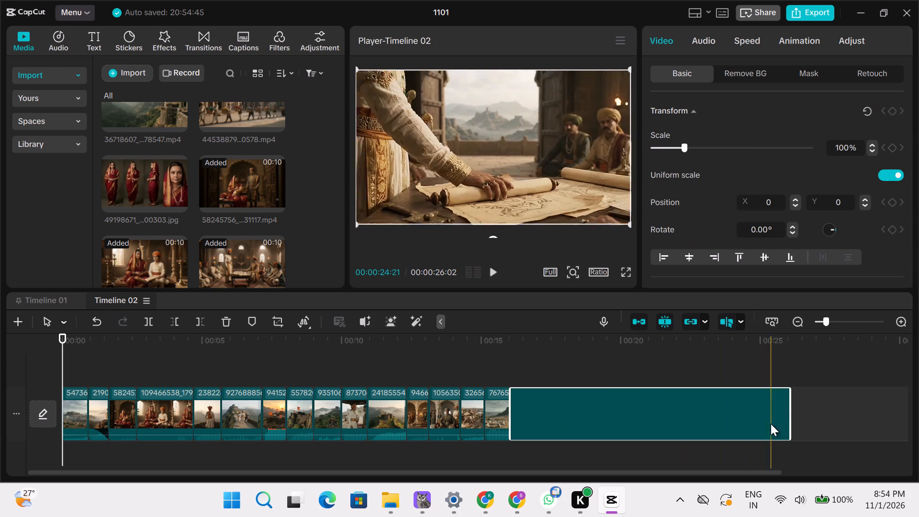
drag(789, 422, 590, 410)
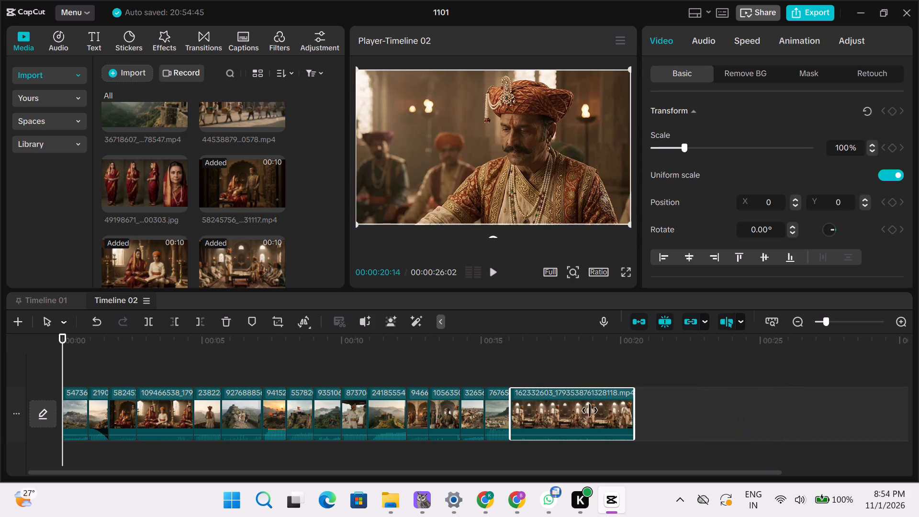
drag(590, 410, 535, 416)
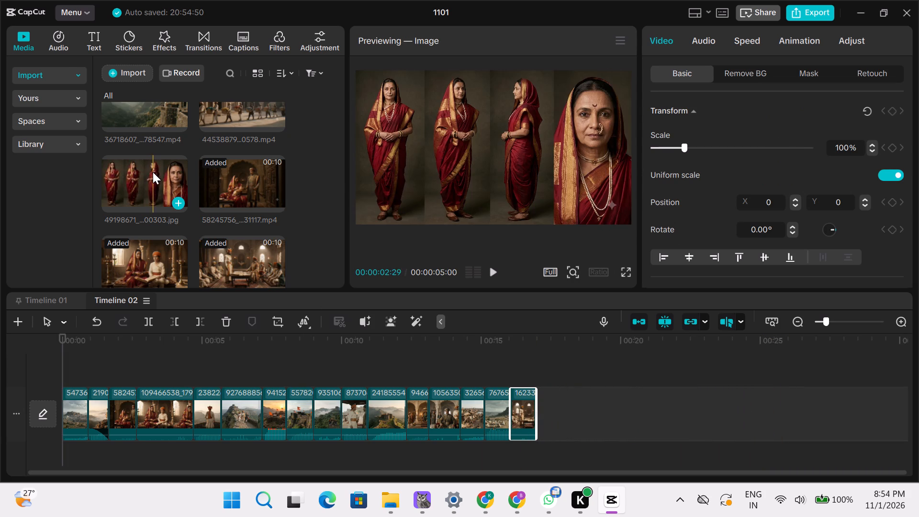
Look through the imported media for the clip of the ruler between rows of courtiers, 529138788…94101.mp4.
scroll(196, 193, down, 3)
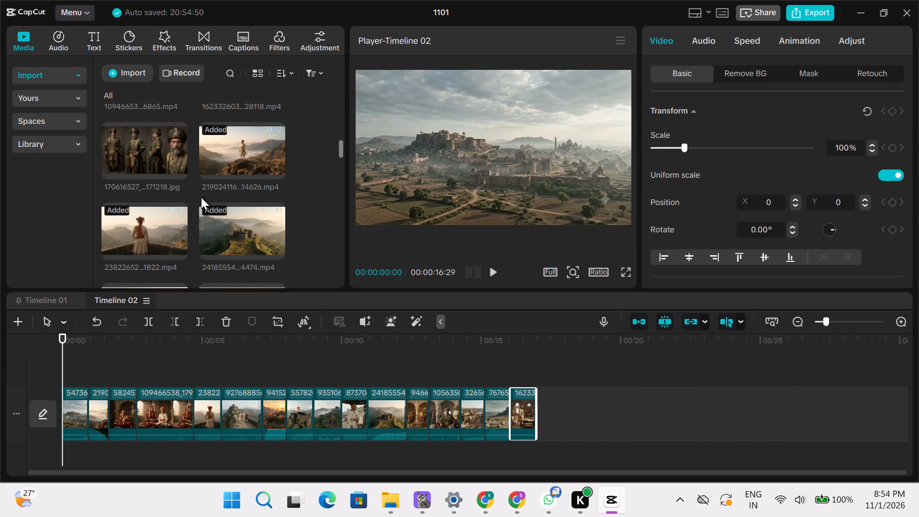
scroll(202, 199, down, 3)
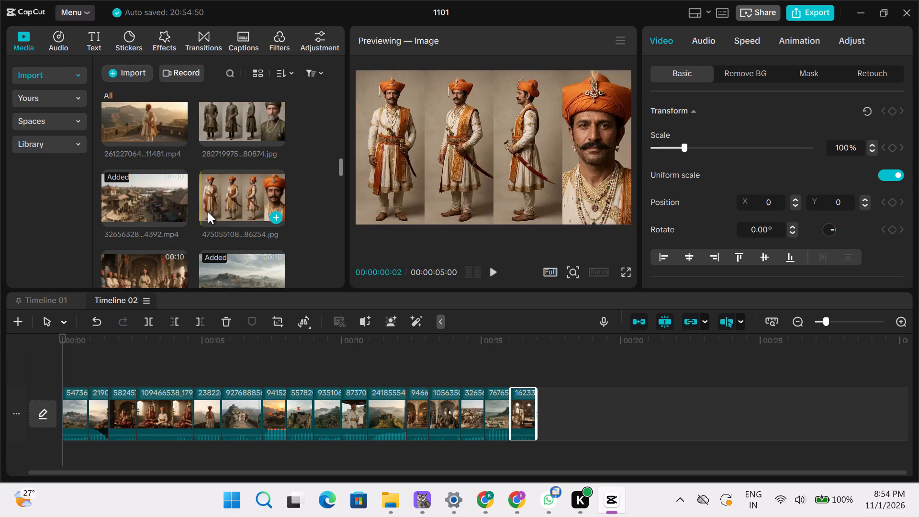
scroll(208, 212, down, 2)
scroll(208, 214, up, 1)
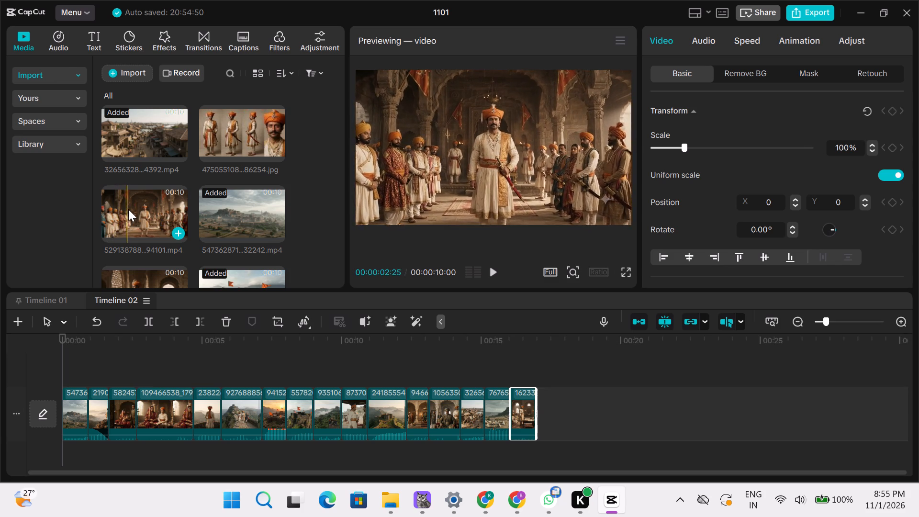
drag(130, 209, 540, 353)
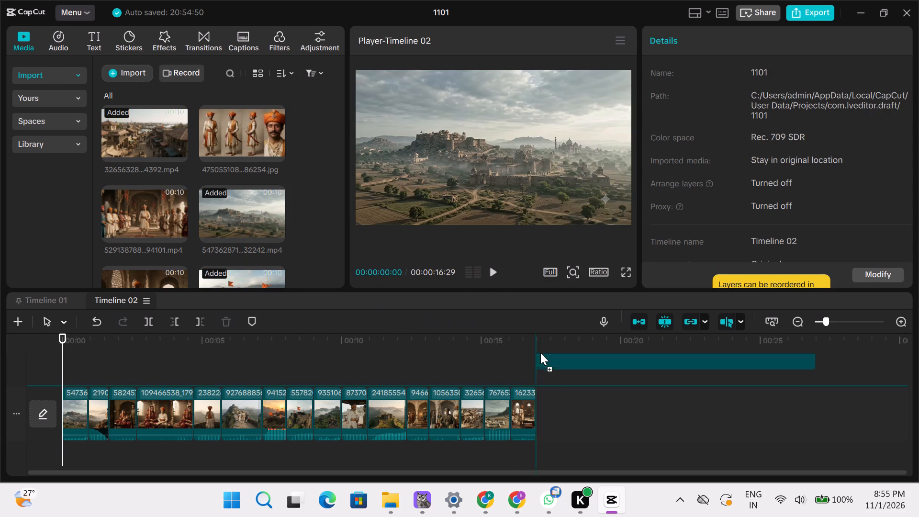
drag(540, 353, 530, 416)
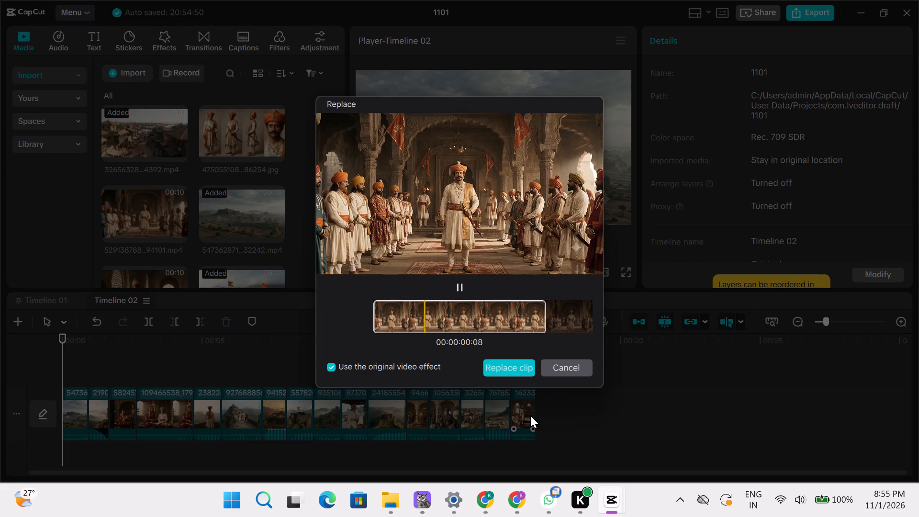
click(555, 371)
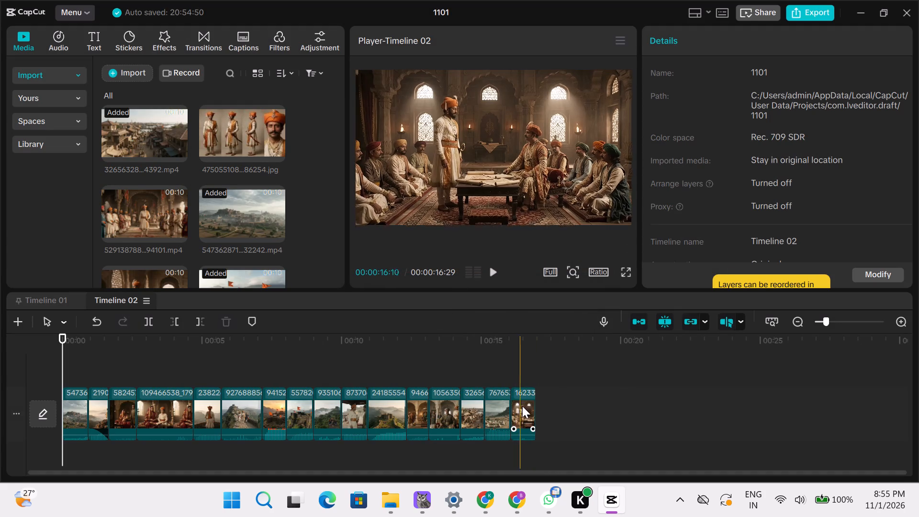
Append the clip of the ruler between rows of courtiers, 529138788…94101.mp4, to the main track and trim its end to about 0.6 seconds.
drag(159, 197, 160, 197)
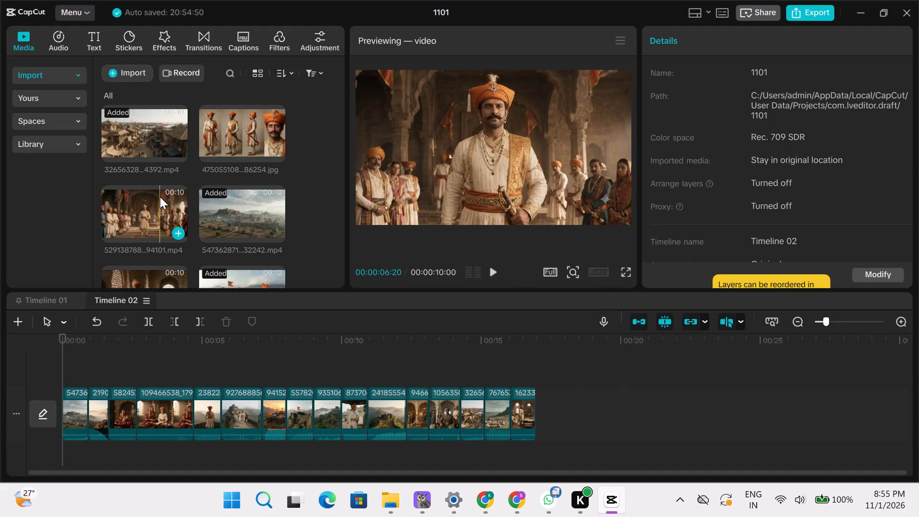
drag(160, 197, 583, 393)
drag(814, 409, 796, 410)
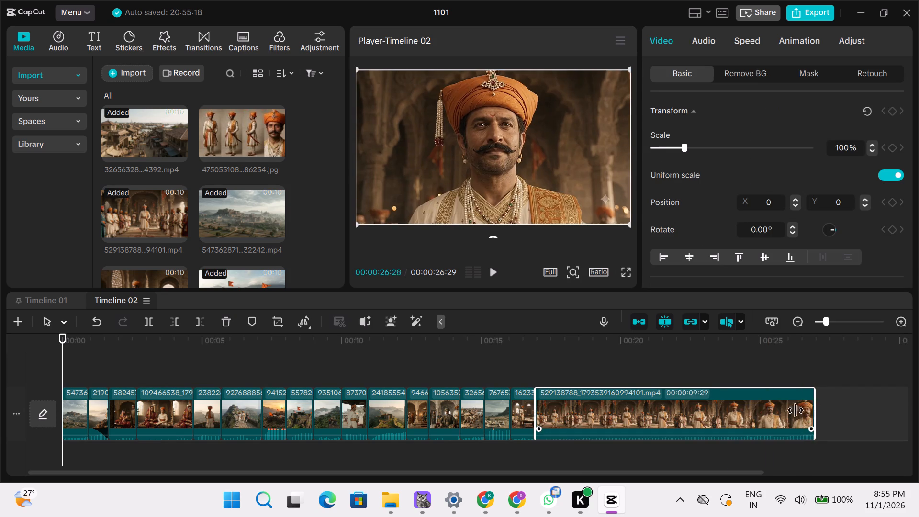
drag(796, 410, 552, 398)
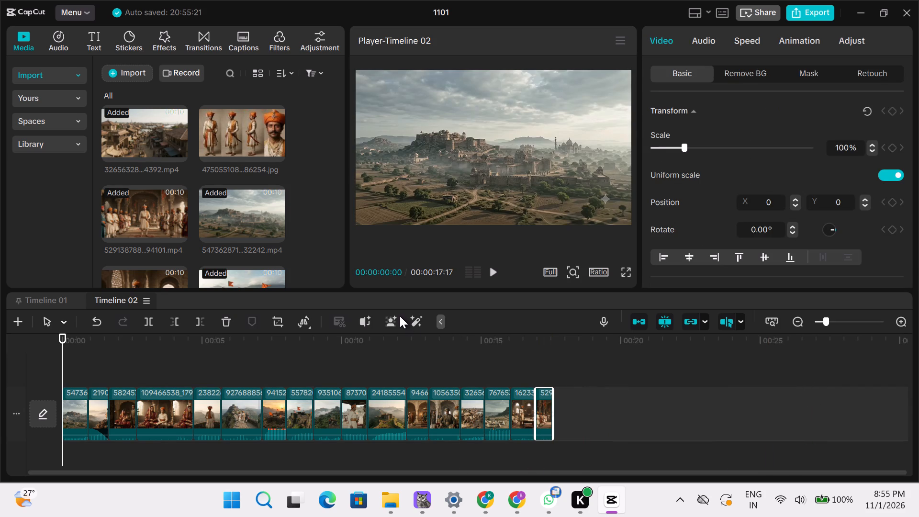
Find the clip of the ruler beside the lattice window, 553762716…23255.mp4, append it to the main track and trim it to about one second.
scroll(252, 230, up, 2)
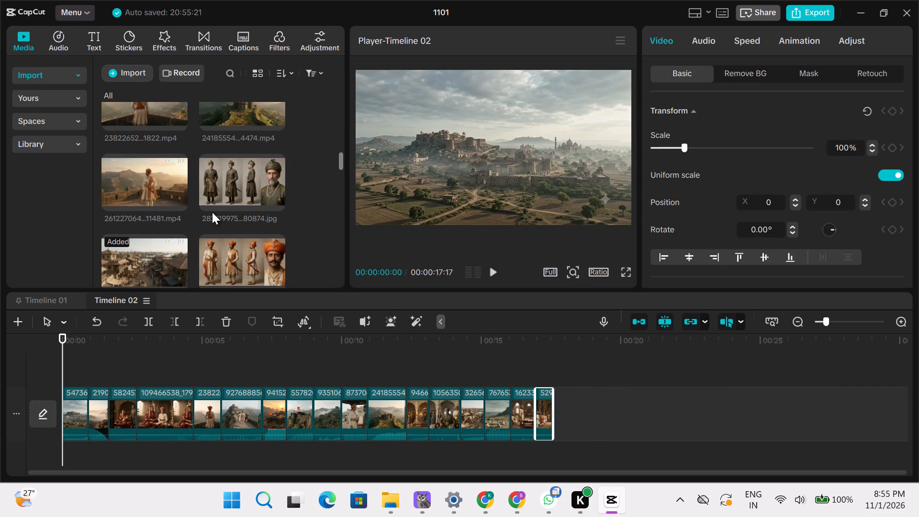
scroll(210, 209, up, 1)
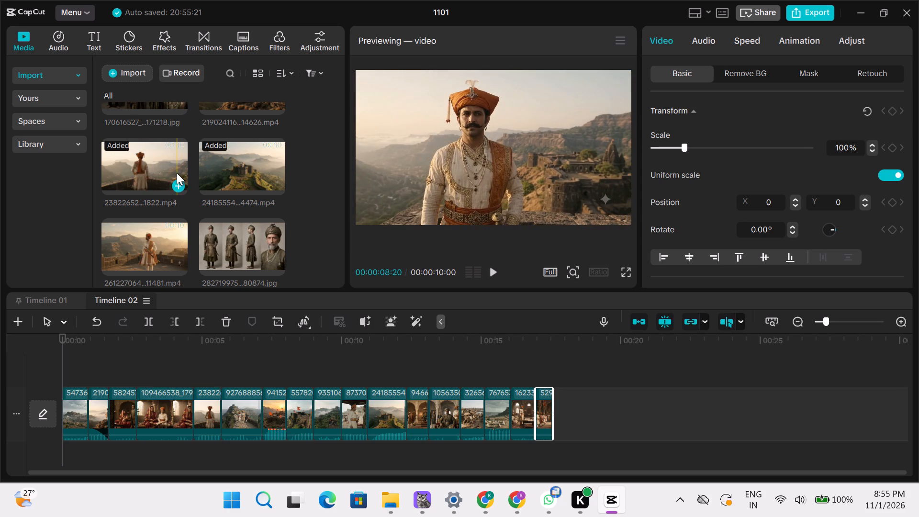
scroll(179, 180, down, 2)
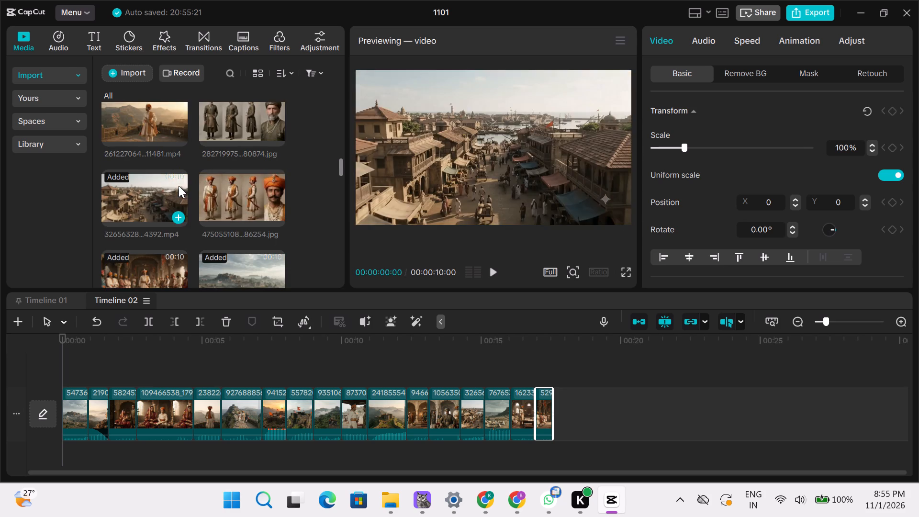
scroll(178, 197, down, 2)
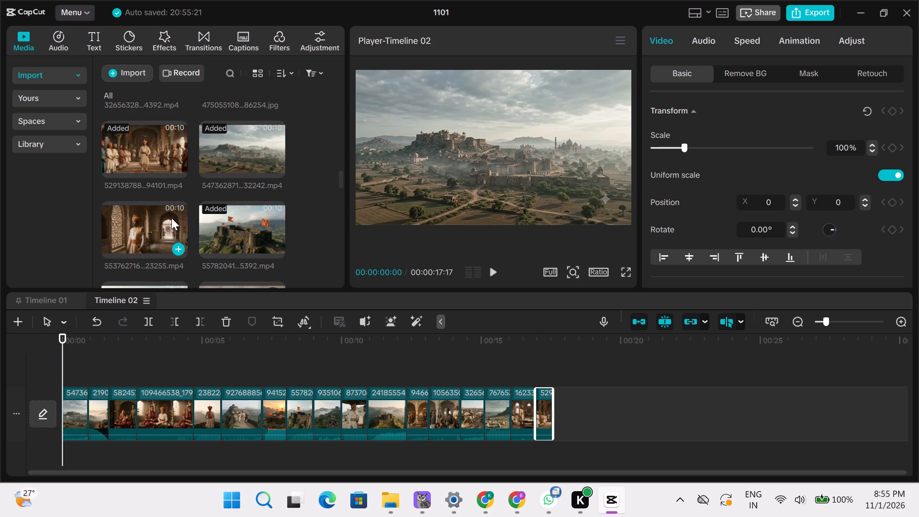
drag(135, 225, 137, 225)
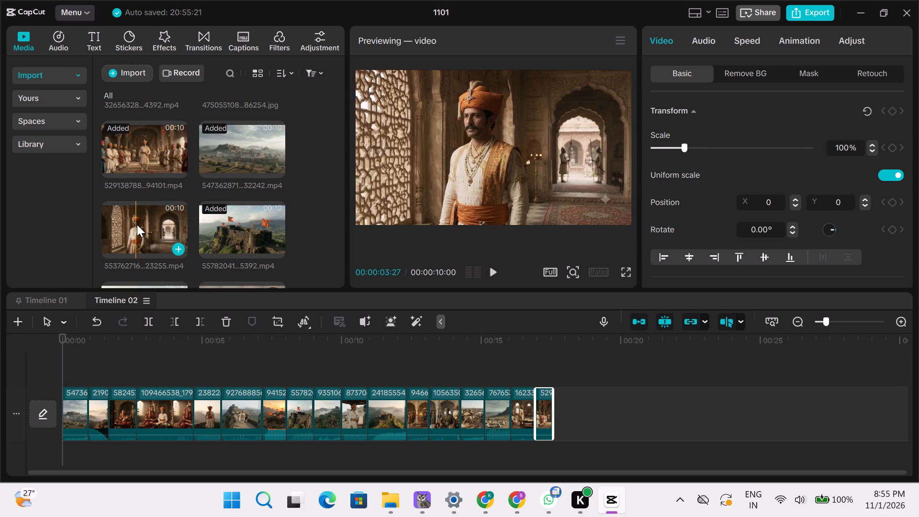
drag(137, 225, 561, 409)
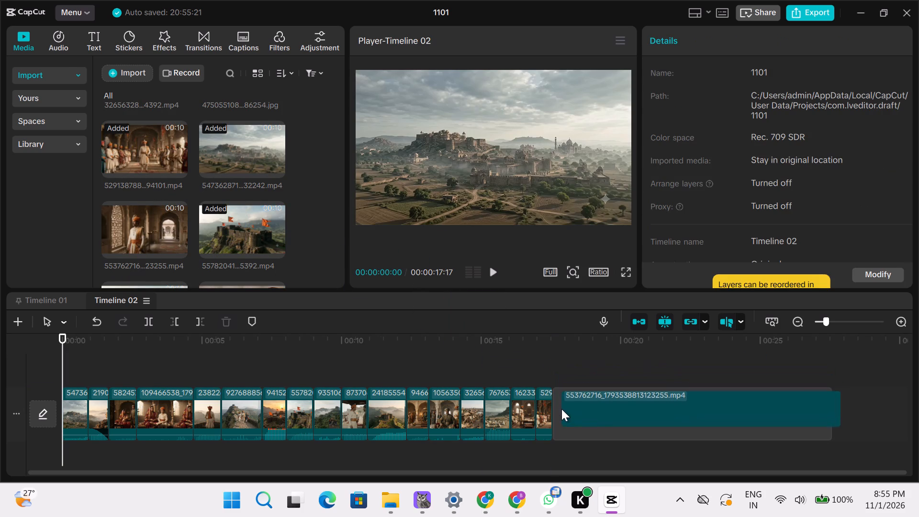
drag(834, 409, 584, 423)
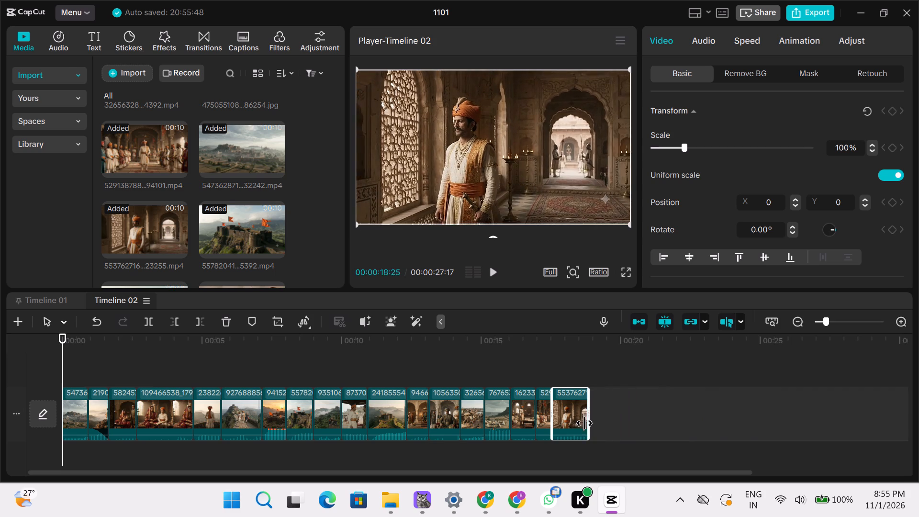
drag(584, 423, 579, 424)
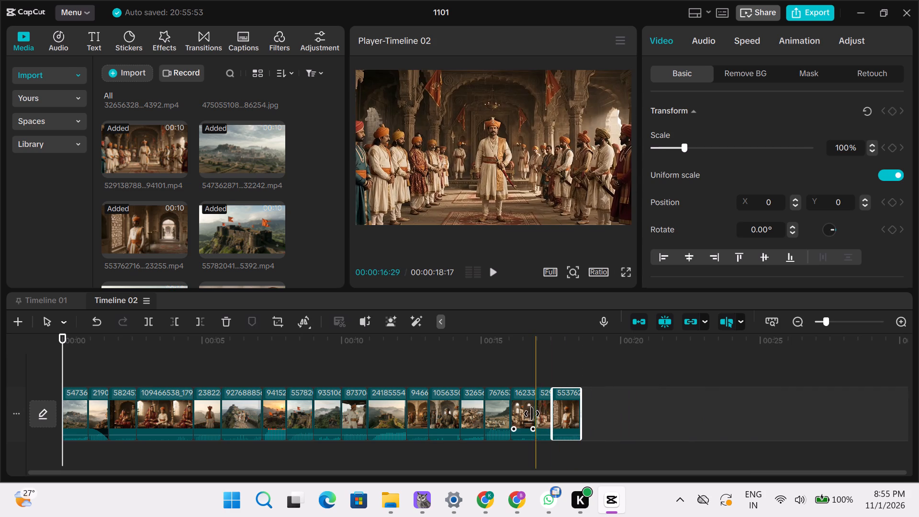
Find the clip of the procession past the arched building, 44538879…0578.mp4, append it to the main track and trim it to about 0.8 seconds.
scroll(211, 195, up, 2)
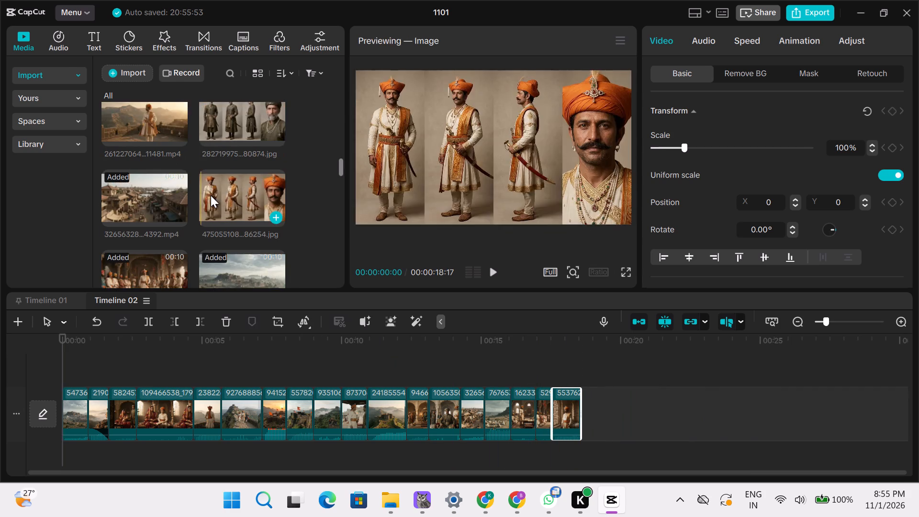
scroll(211, 195, up, 5)
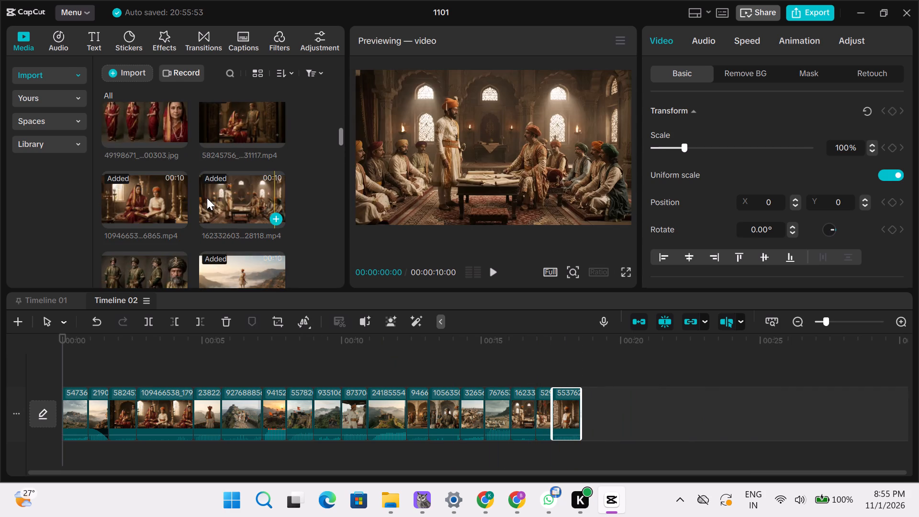
scroll(207, 198, up, 4)
scroll(206, 204, down, 1)
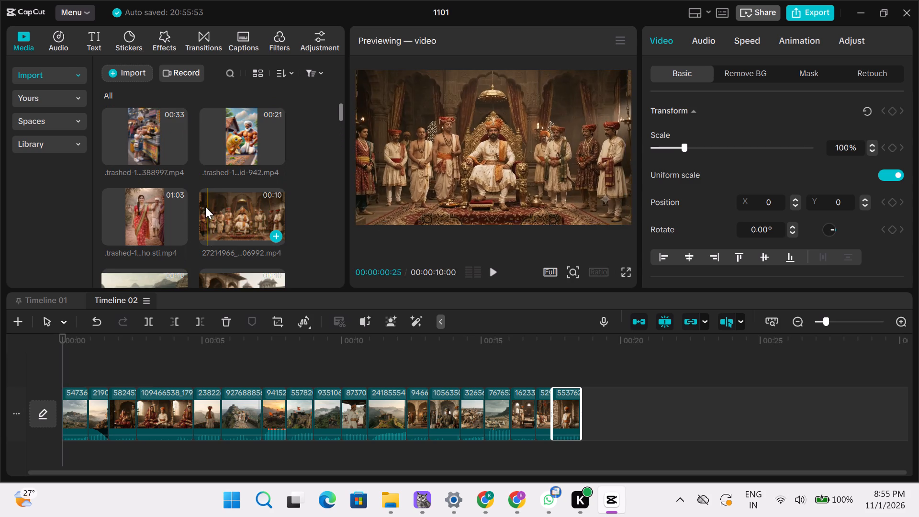
drag(232, 226, 392, 291)
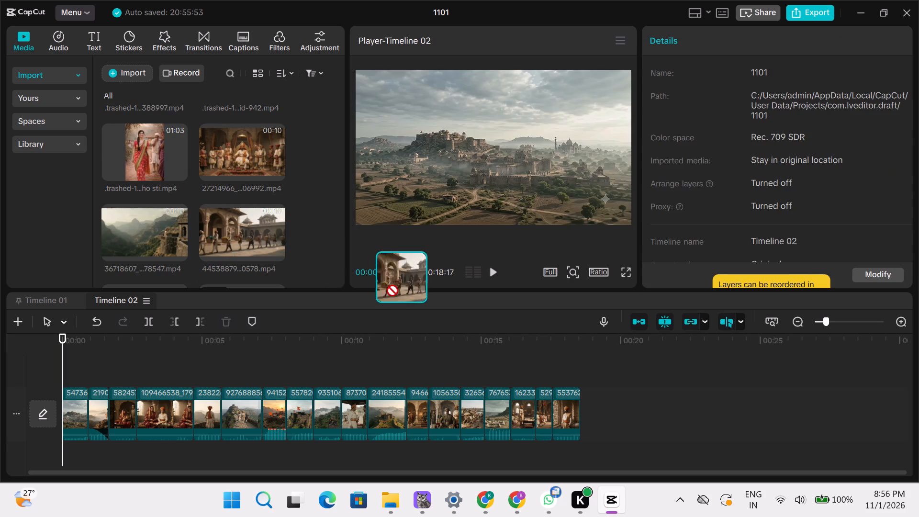
drag(392, 291, 594, 414)
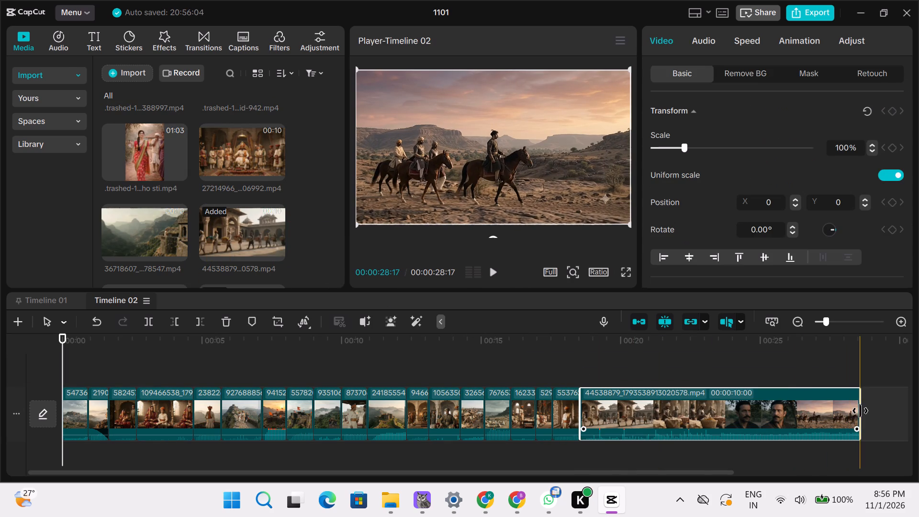
drag(863, 411, 642, 415)
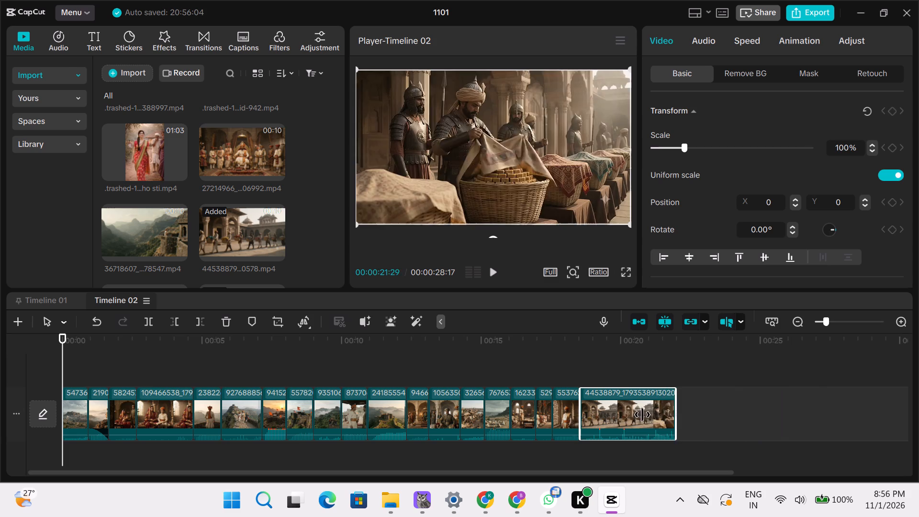
drag(642, 415, 601, 416)
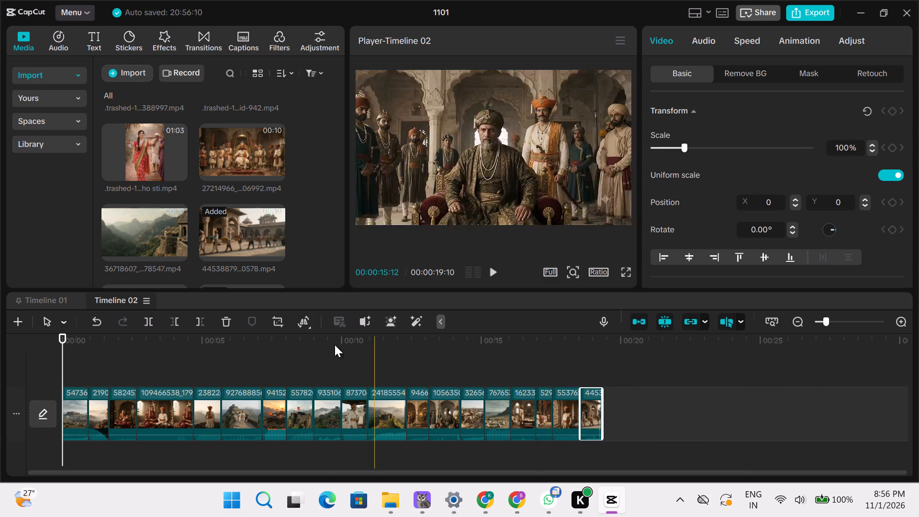
Append the clip of the fort balcony above the mountain valley, 36718607…78547.mp4, to the main track and trim its end to about 0.6 seconds.
scroll(203, 210, up, 1)
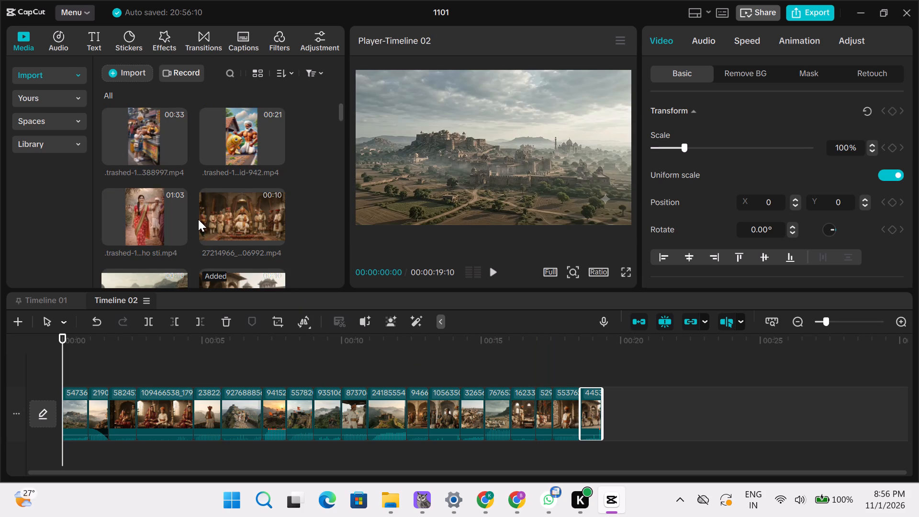
scroll(198, 219, down, 1)
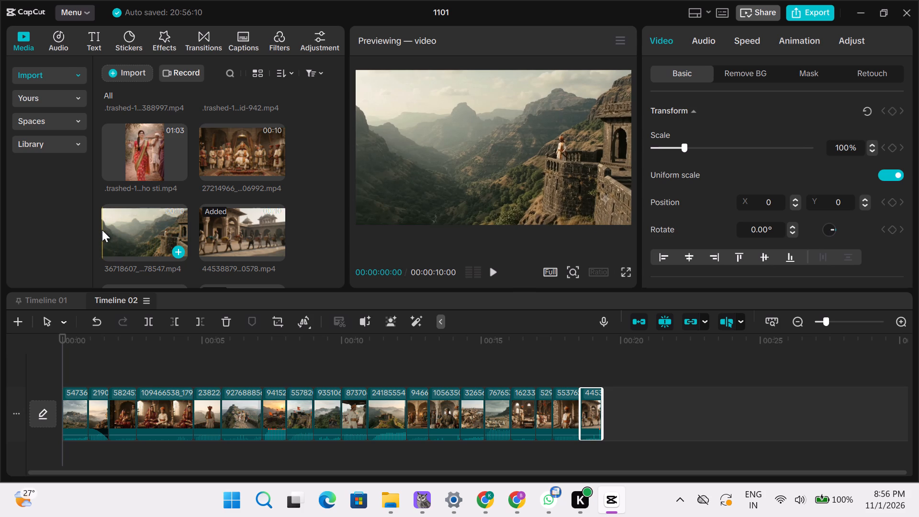
drag(125, 230, 137, 233)
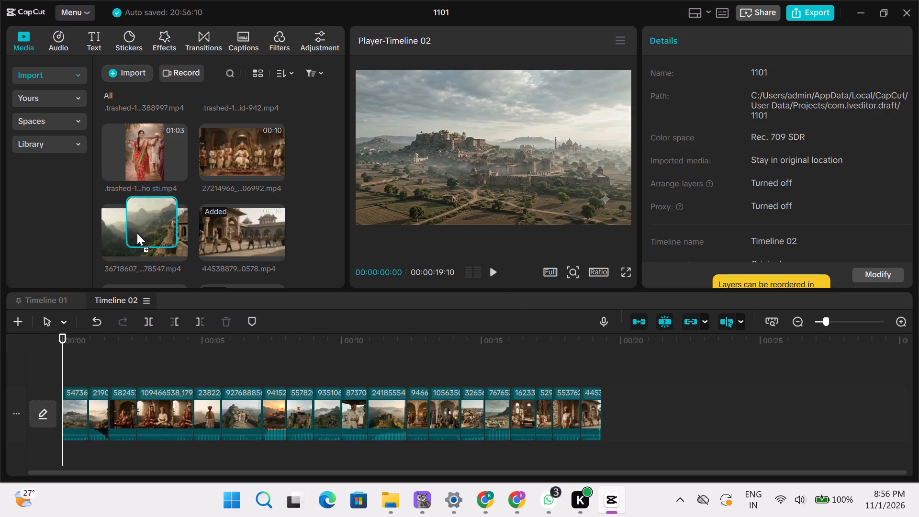
drag(137, 233, 634, 424)
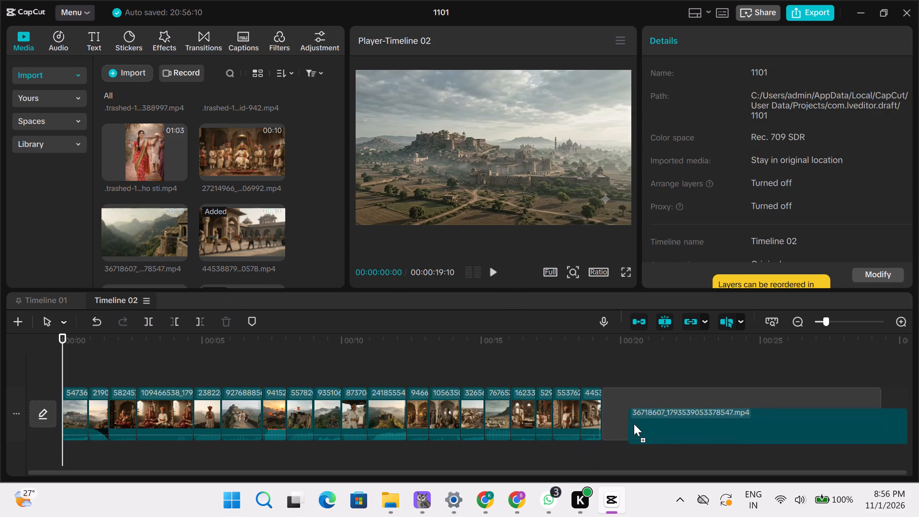
drag(634, 424, 606, 407)
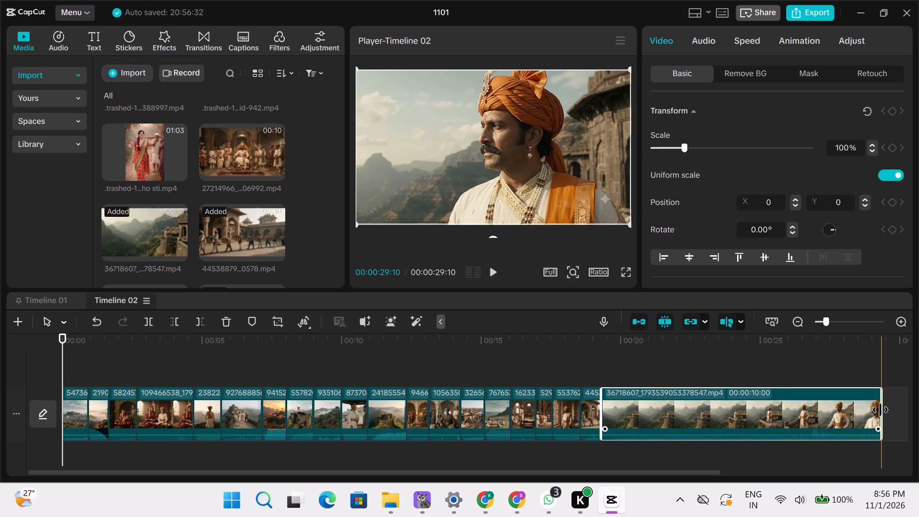
drag(880, 410, 648, 411)
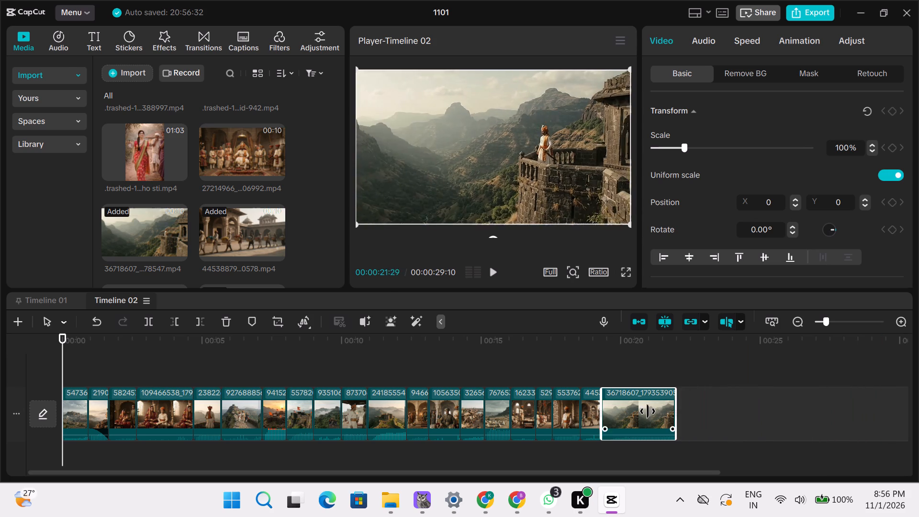
drag(648, 411, 616, 417)
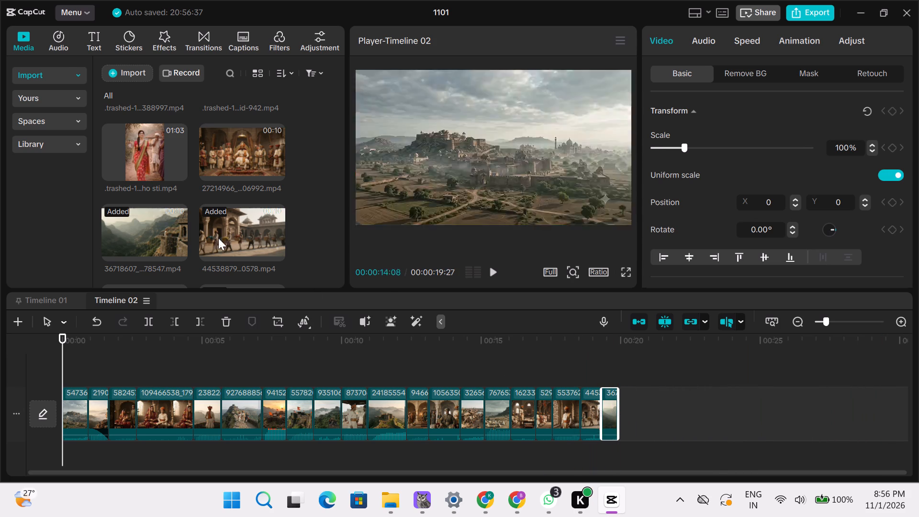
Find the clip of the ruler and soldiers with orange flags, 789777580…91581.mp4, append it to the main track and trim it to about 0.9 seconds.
scroll(186, 177, down, 3)
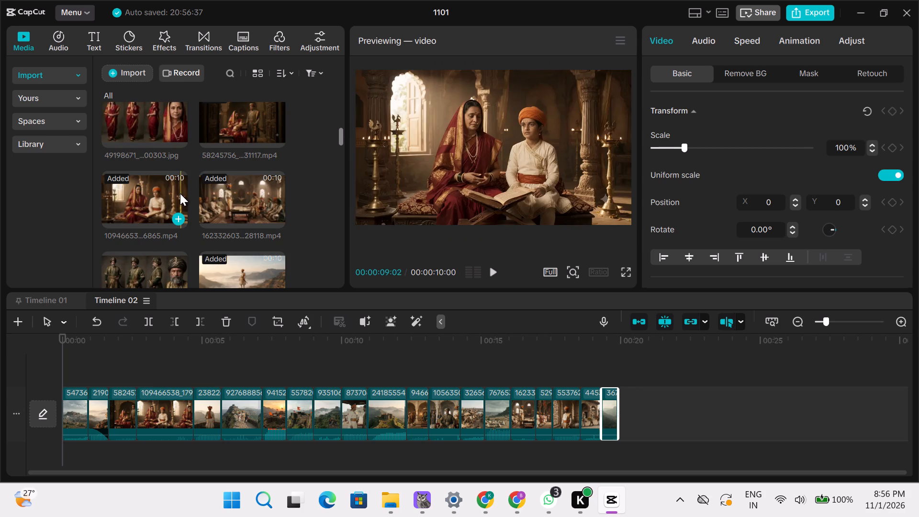
scroll(186, 196, down, 4)
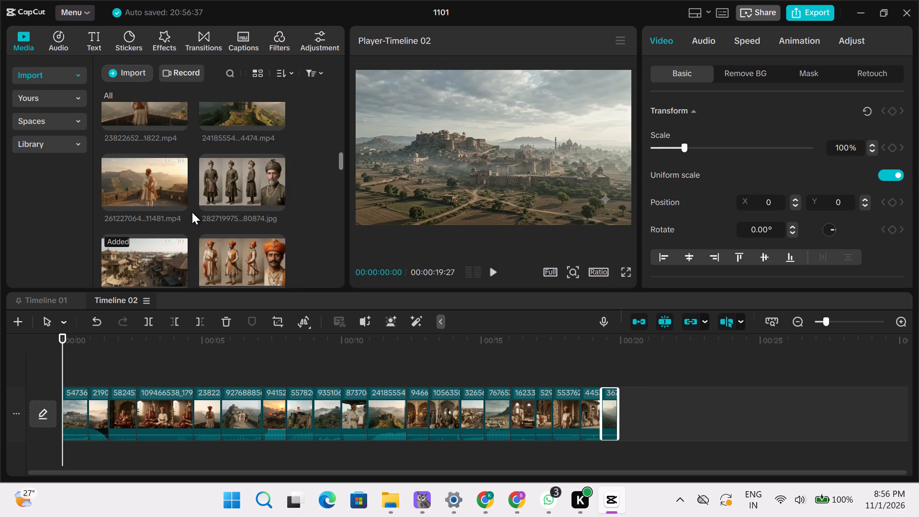
scroll(192, 214, down, 3)
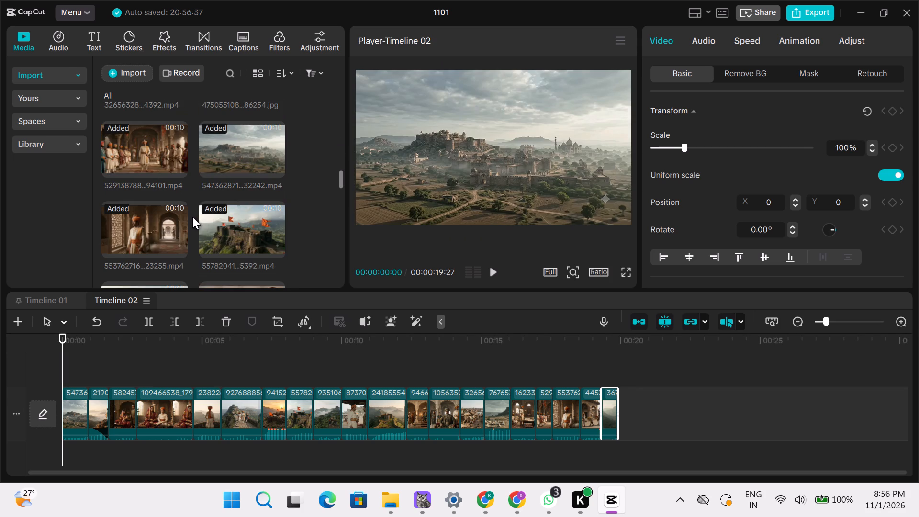
scroll(192, 218, down, 3)
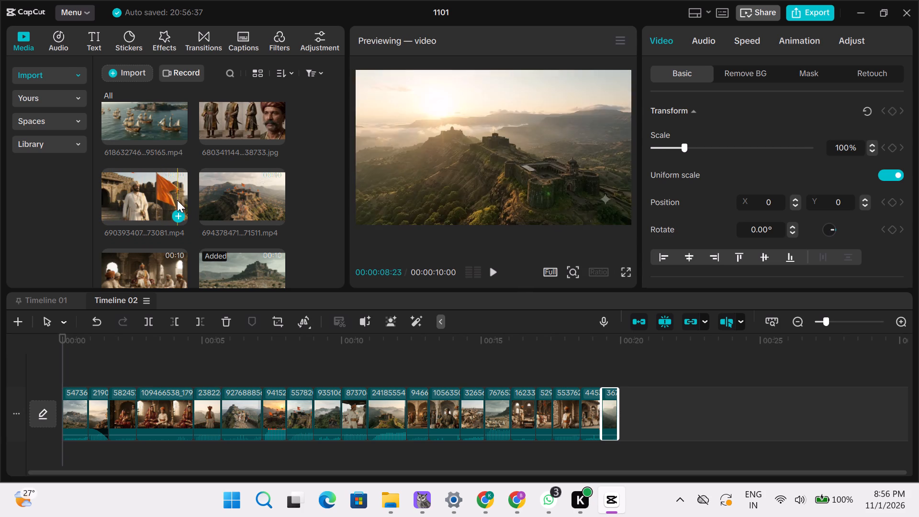
scroll(177, 201, down, 2)
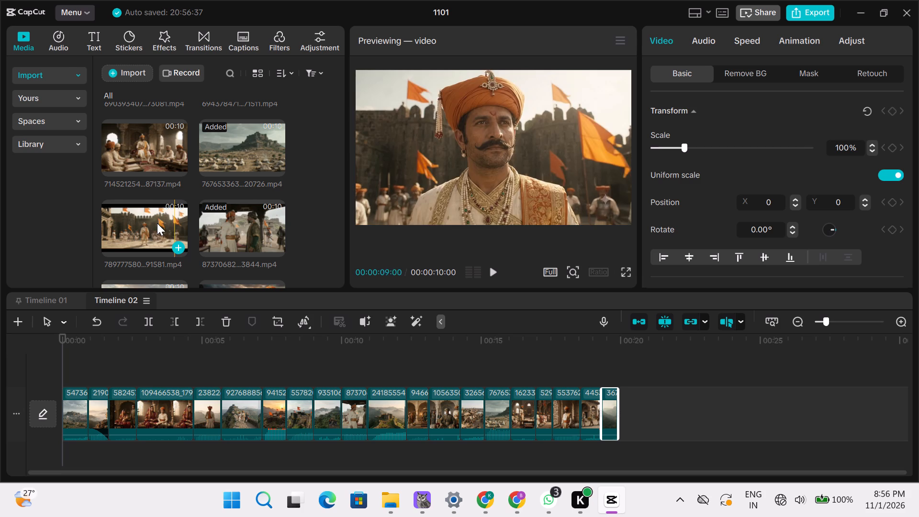
drag(149, 223, 149, 223)
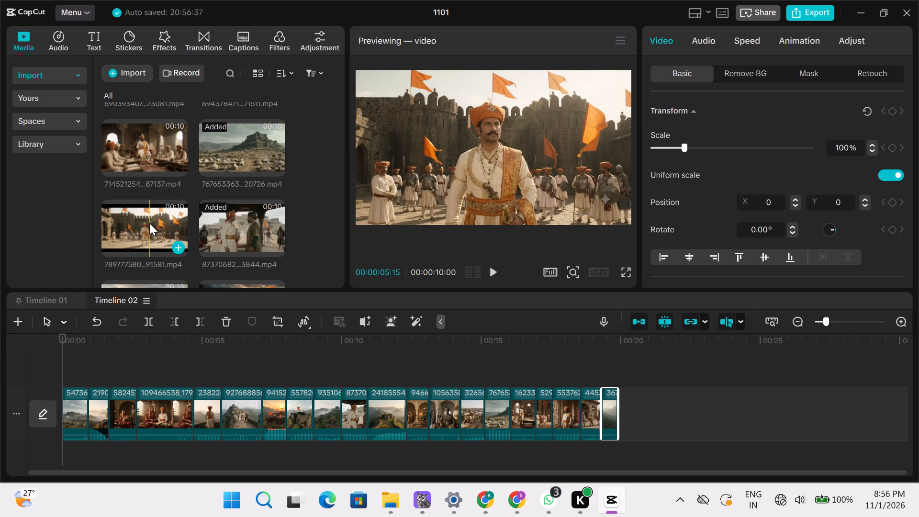
drag(149, 223, 632, 394)
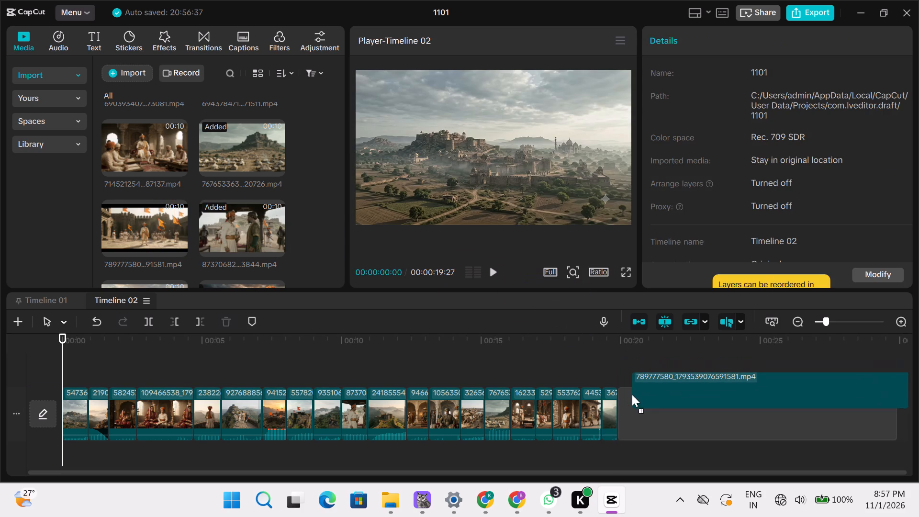
drag(632, 394, 619, 414)
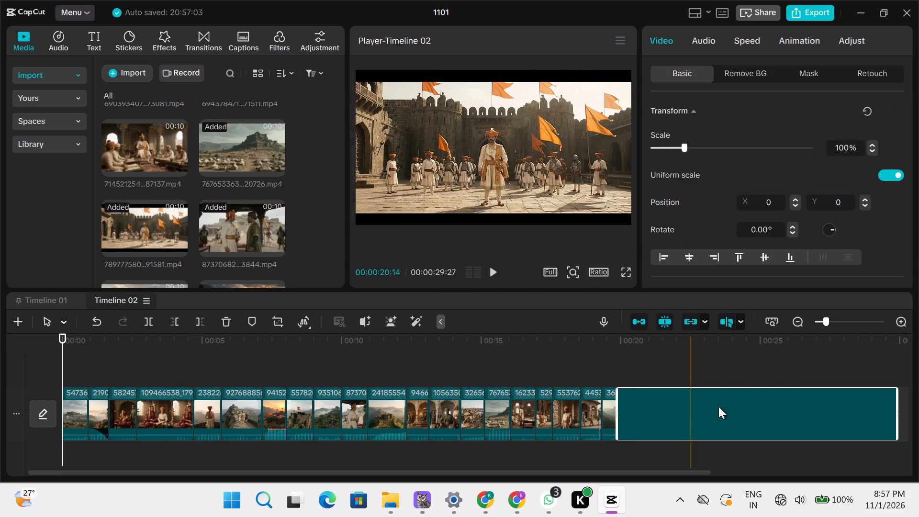
drag(896, 418, 838, 420)
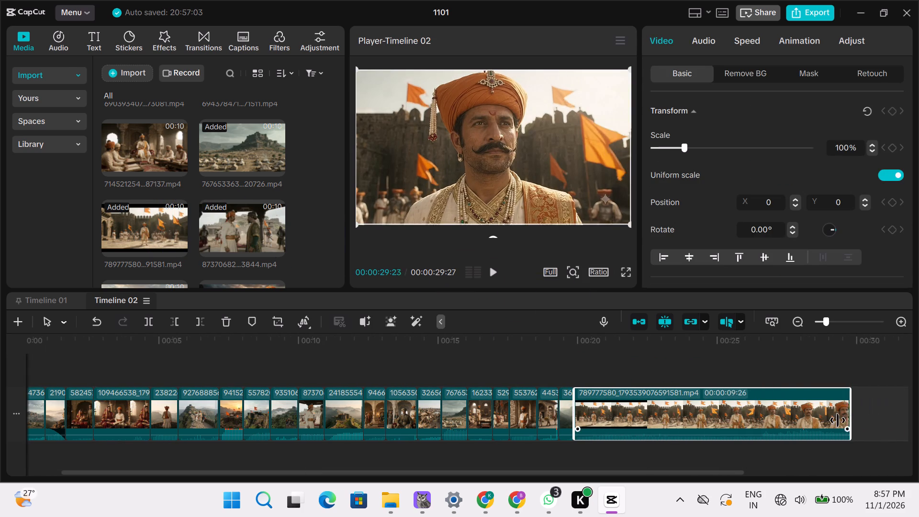
drag(838, 420, 607, 417)
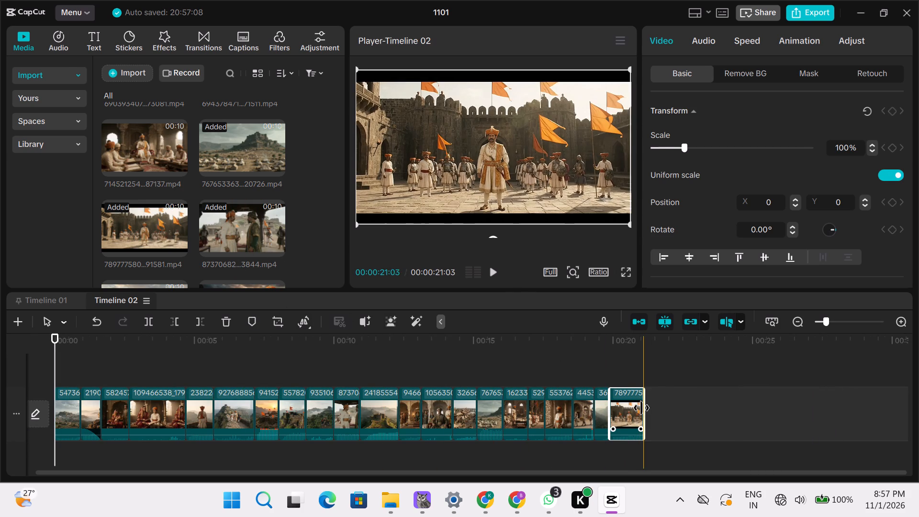
drag(642, 408, 633, 415)
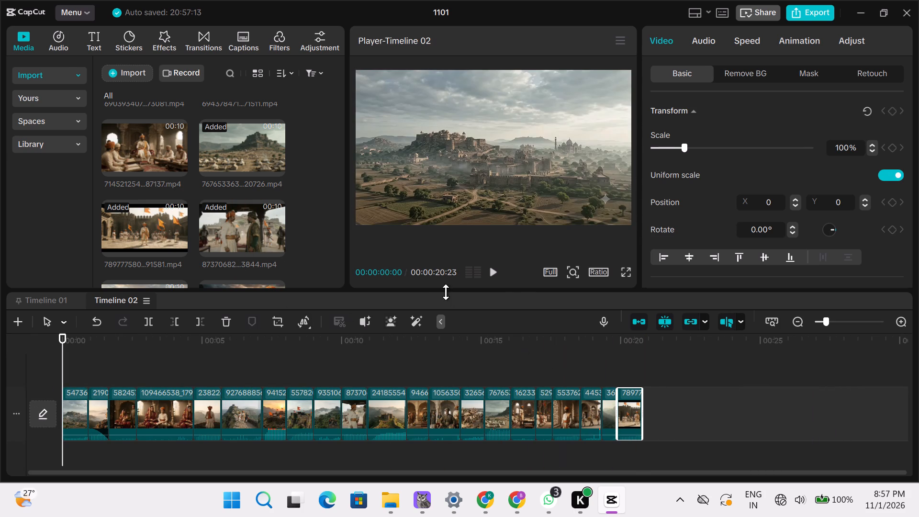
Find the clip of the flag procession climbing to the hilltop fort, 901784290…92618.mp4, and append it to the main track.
scroll(229, 186, down, 2)
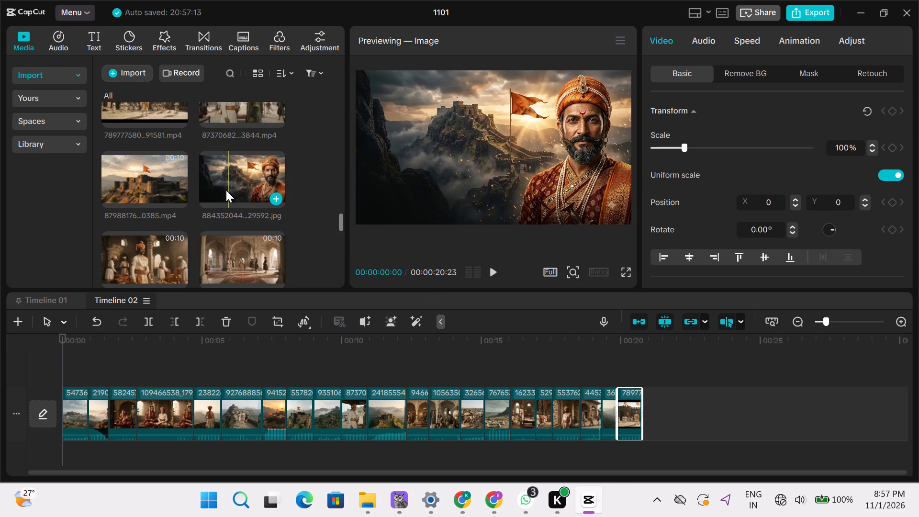
scroll(218, 195, down, 2)
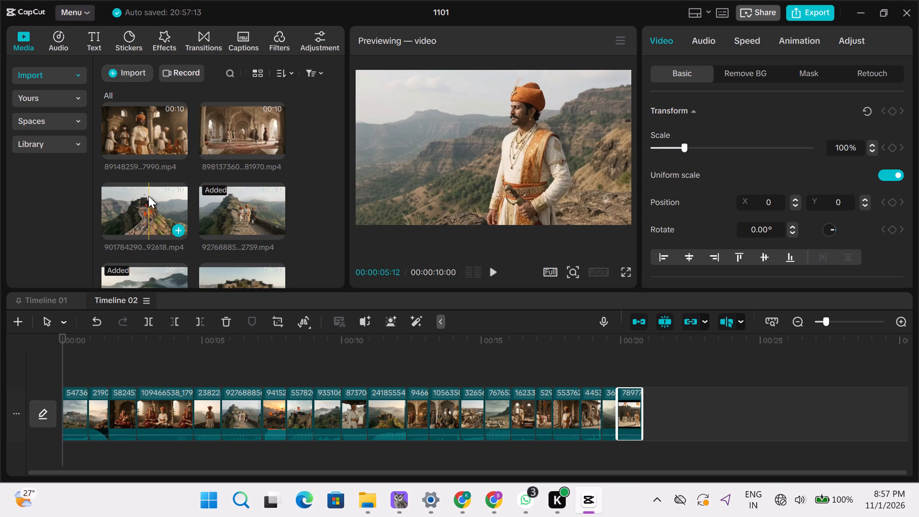
drag(149, 195, 412, 331)
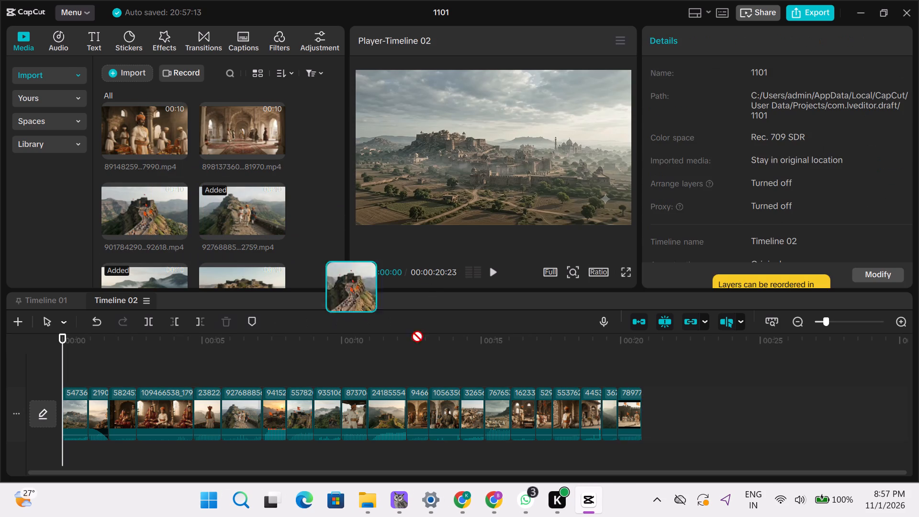
drag(412, 331, 645, 415)
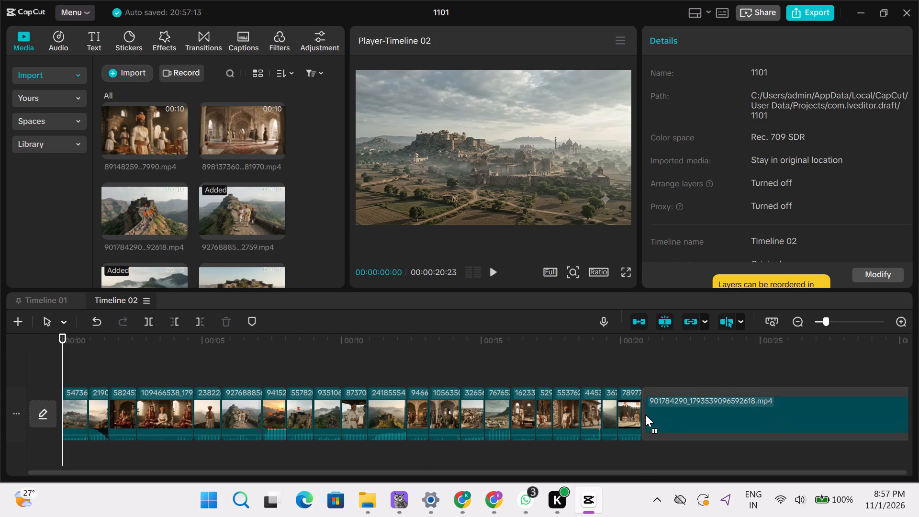
drag(645, 415, 645, 415)
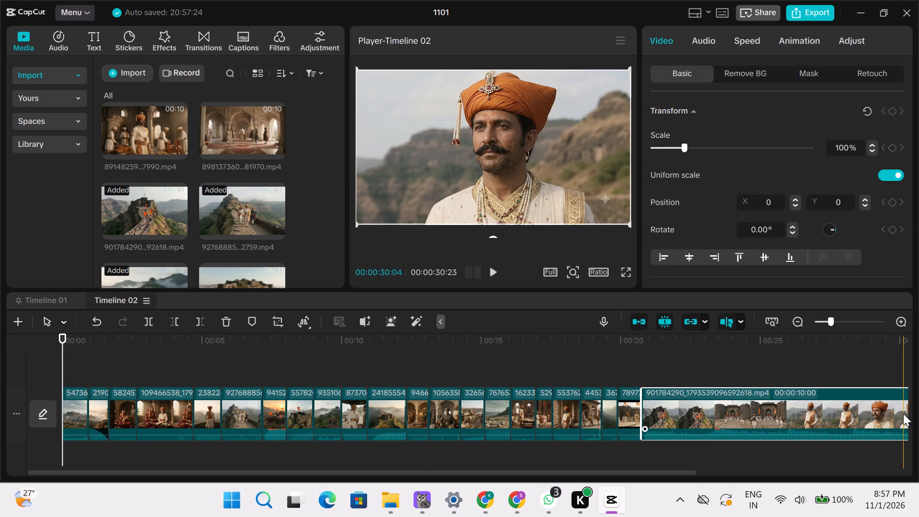
Move the hilltop fort procession clip onto a track above the main one and trim its end to about 3.8 seconds.
scroll(903, 414, down, 1)
scroll(903, 414, up, 1)
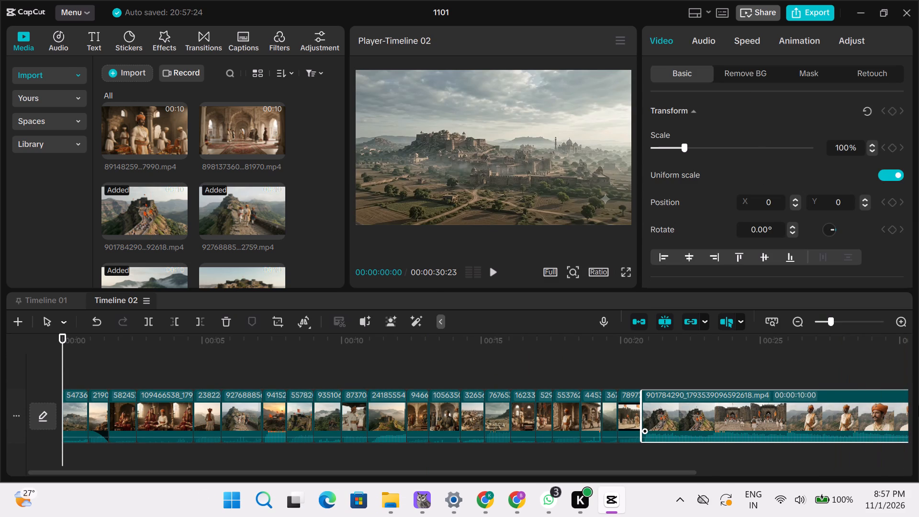
drag(918, 405, 854, 401)
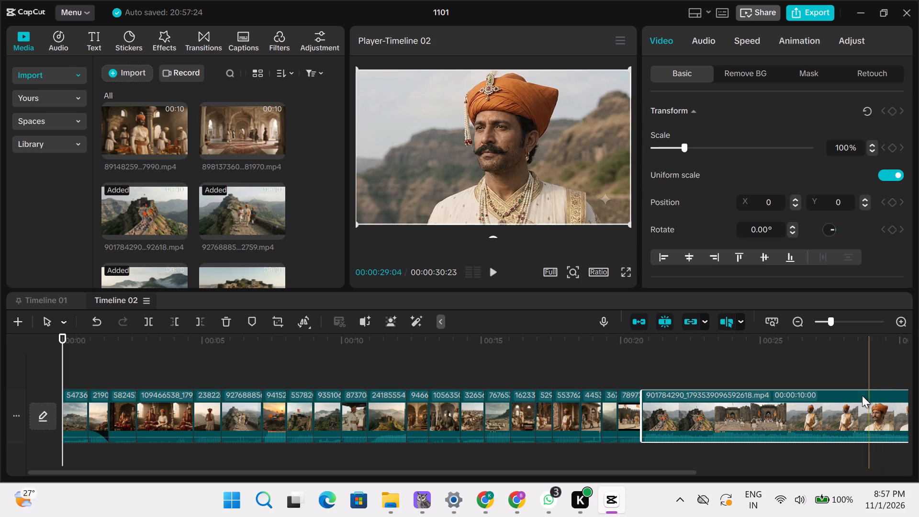
drag(840, 403, 783, 396)
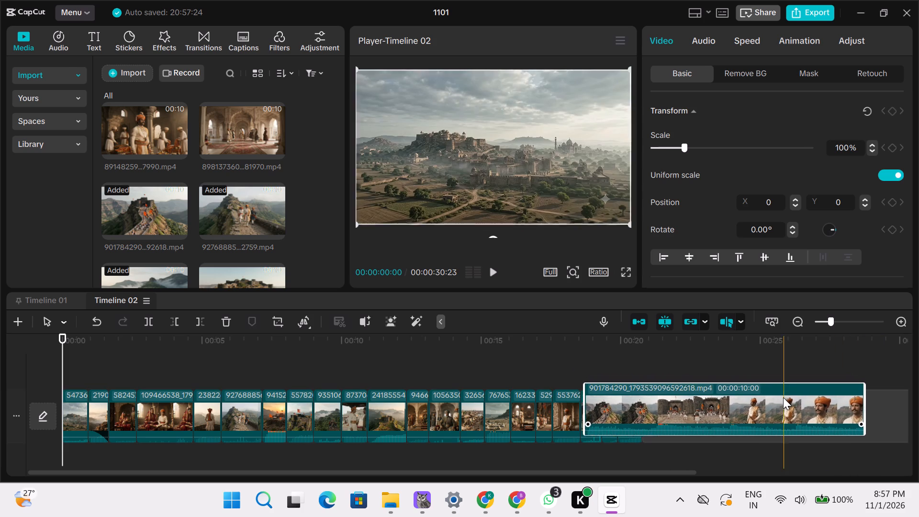
drag(850, 412, 773, 399)
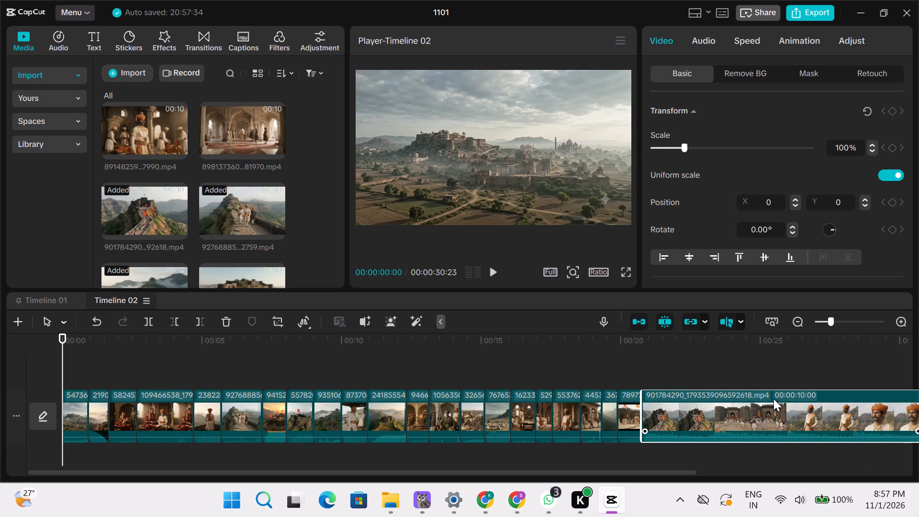
drag(773, 399, 649, 377)
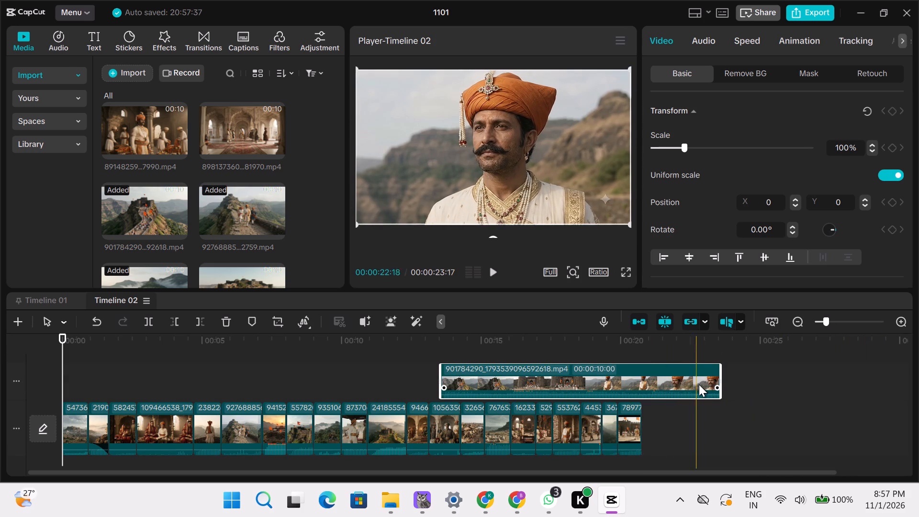
drag(719, 376, 652, 367)
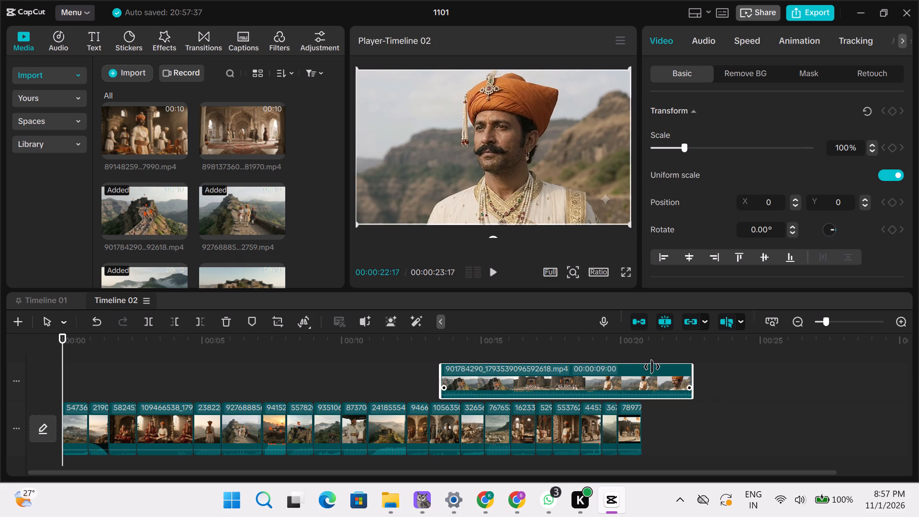
drag(652, 367, 584, 355)
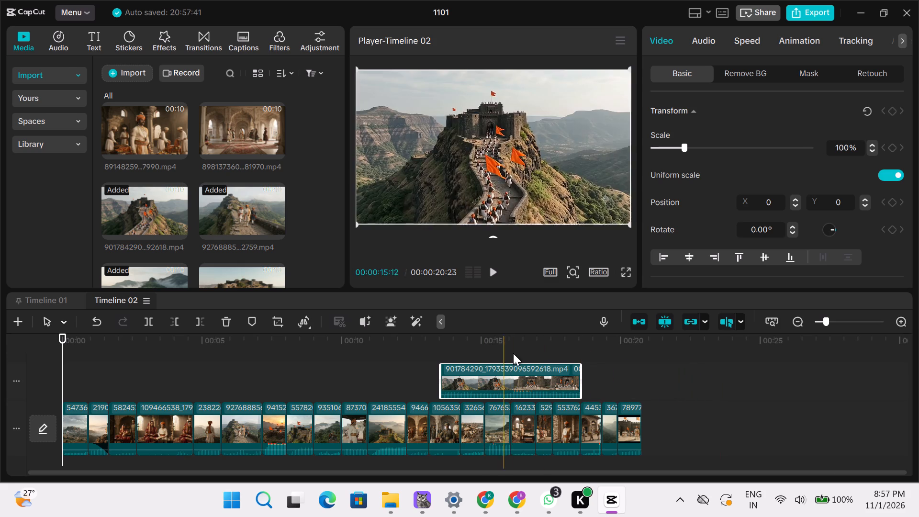
drag(580, 378, 553, 373)
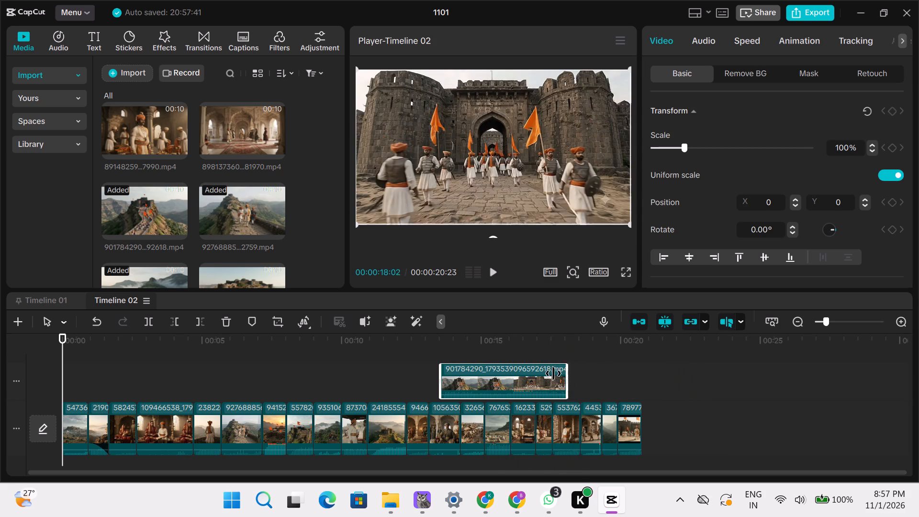
drag(553, 373, 546, 372)
Return the hilltop fort procession clip to the end of the main track and trim its end to about 1.1 seconds.
drag(505, 371, 656, 403)
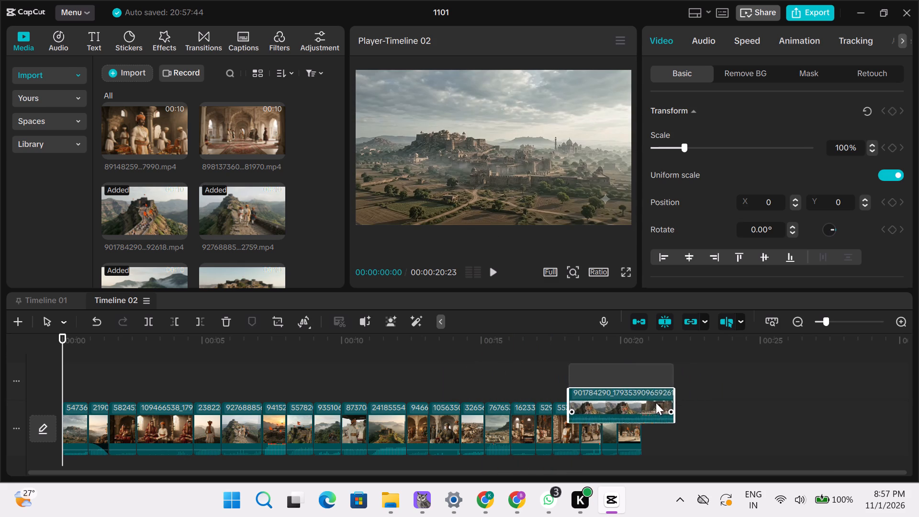
drag(656, 403, 703, 419)
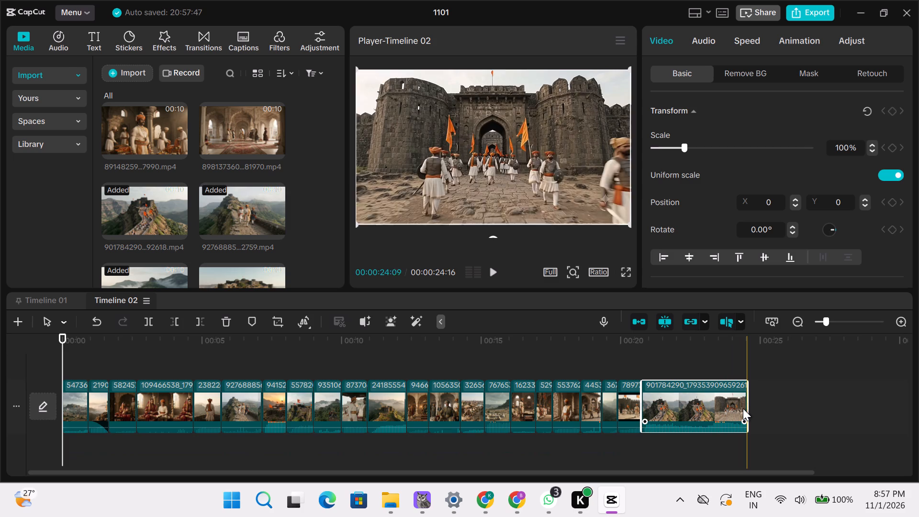
drag(744, 408, 671, 407)
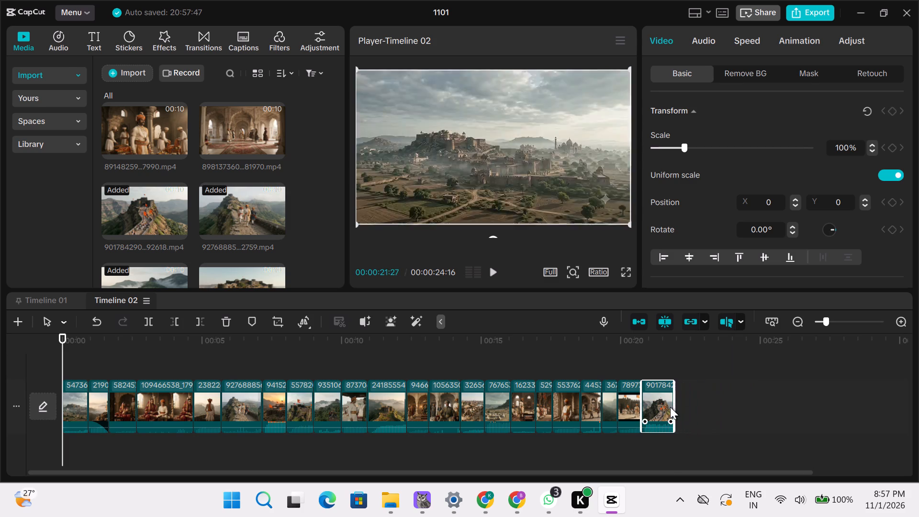
Append the clip of the ruler standing among servants in the hall, 89148259…7990.mp4, to the end of the main track.
drag(758, 472, 719, 462)
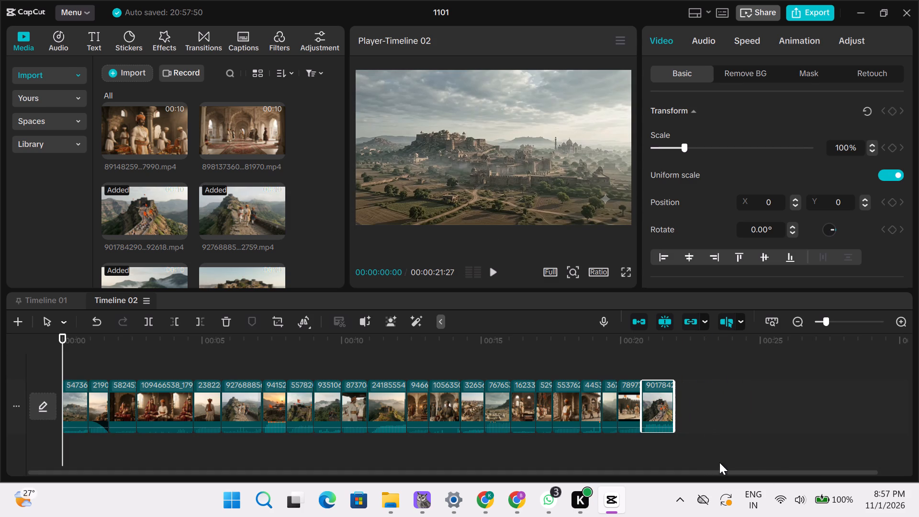
drag(719, 462, 773, 464)
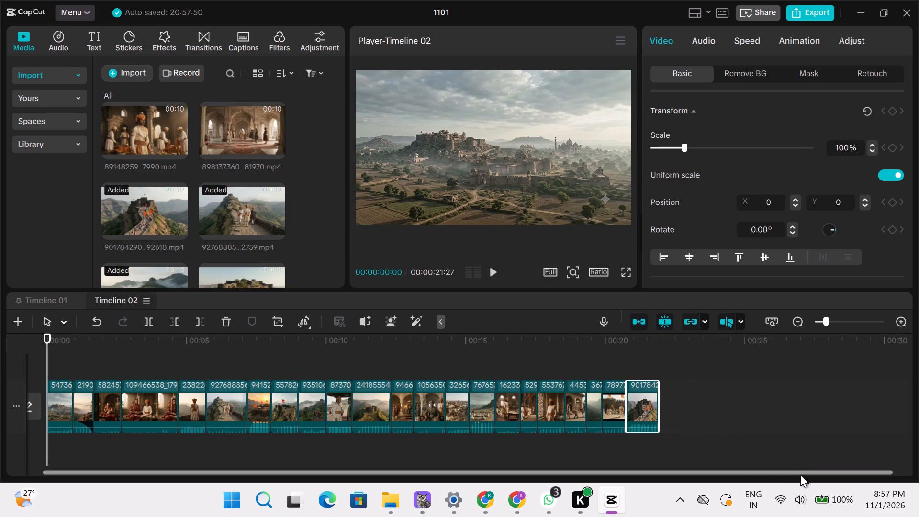
drag(802, 473, 872, 465)
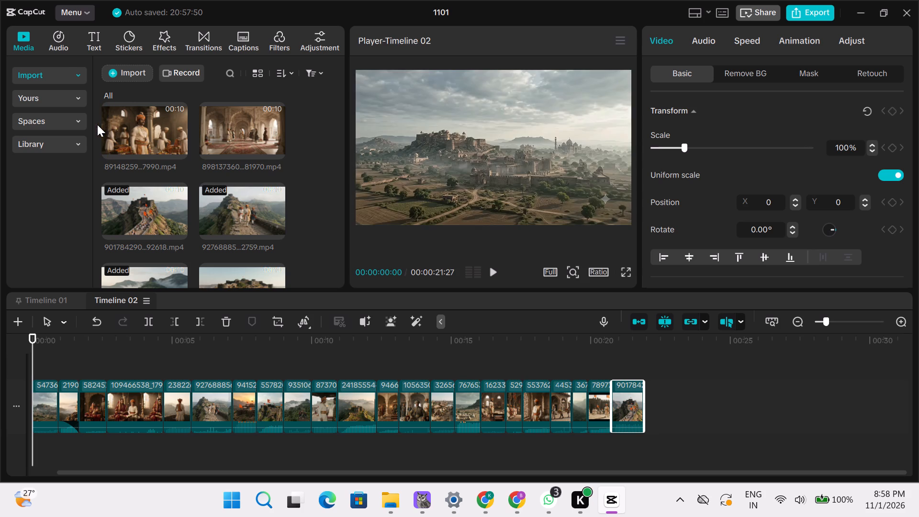
drag(118, 115, 599, 313)
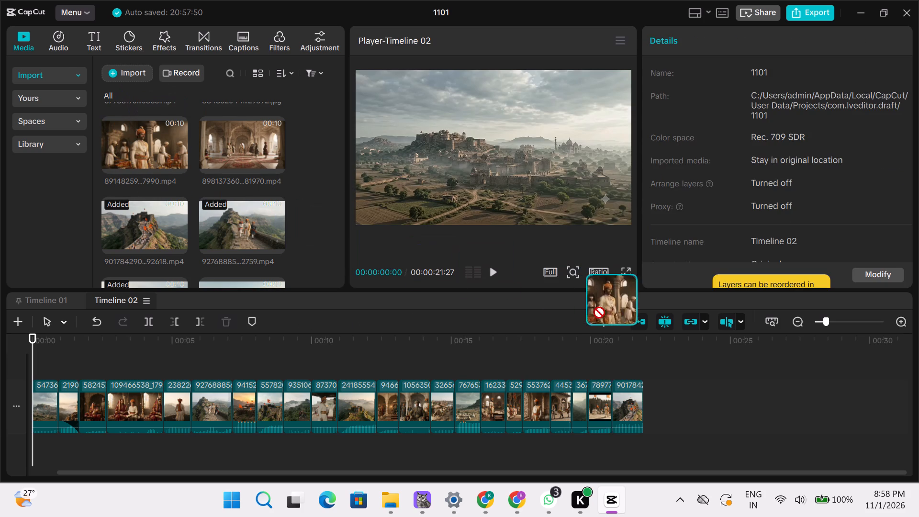
drag(599, 313, 667, 408)
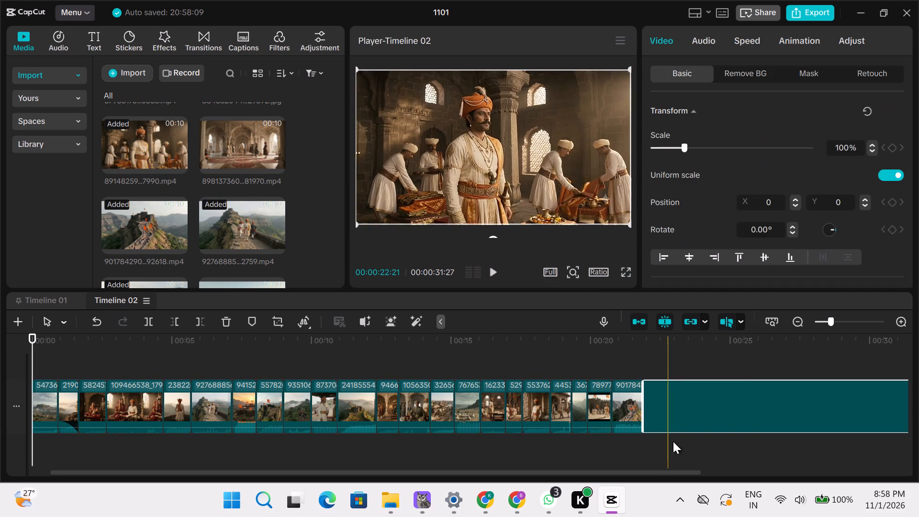
Trim the end of the clip of the ruler among servants, last on the main track, to about 0.7 seconds.
drag(680, 468, 743, 480)
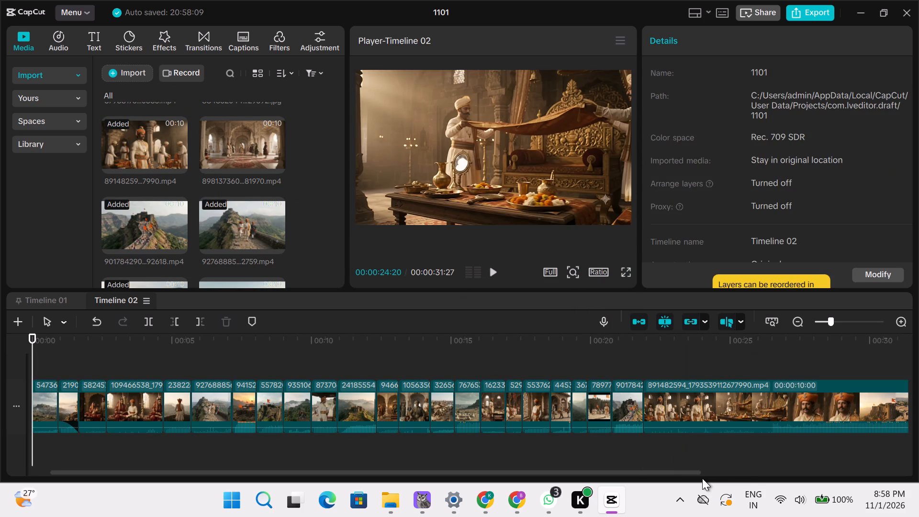
drag(685, 474, 783, 483)
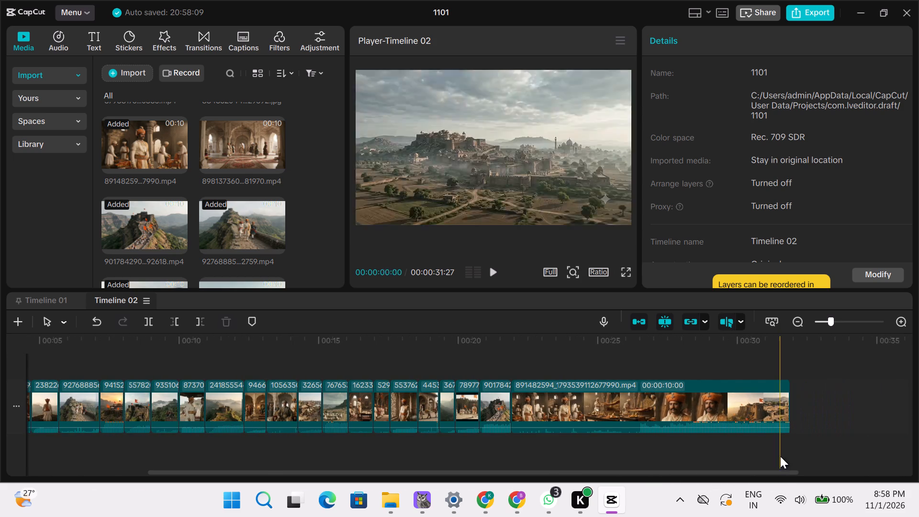
drag(787, 423, 692, 405)
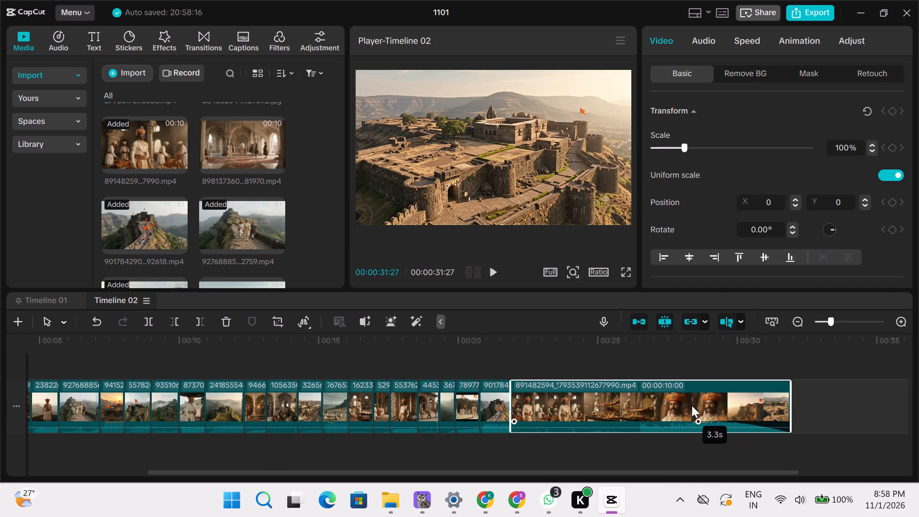
drag(692, 405, 786, 416)
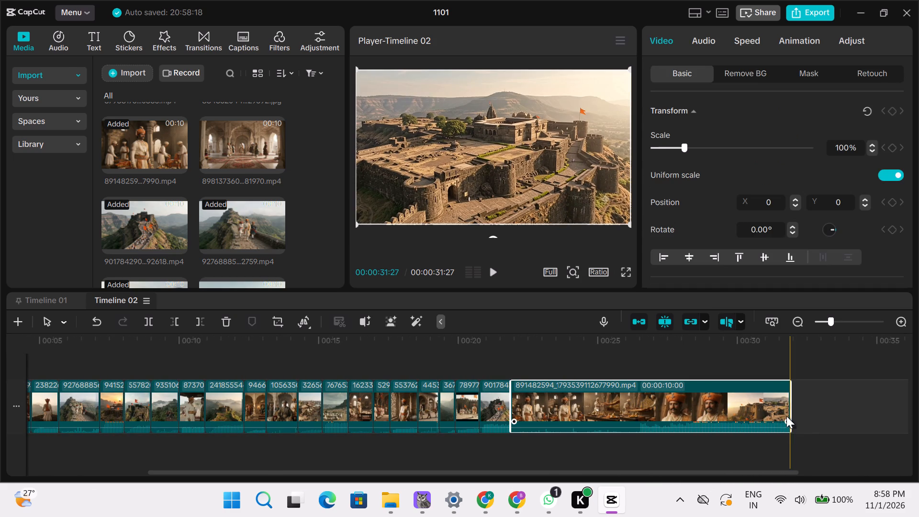
drag(794, 400, 731, 401)
drag(789, 395, 790, 394)
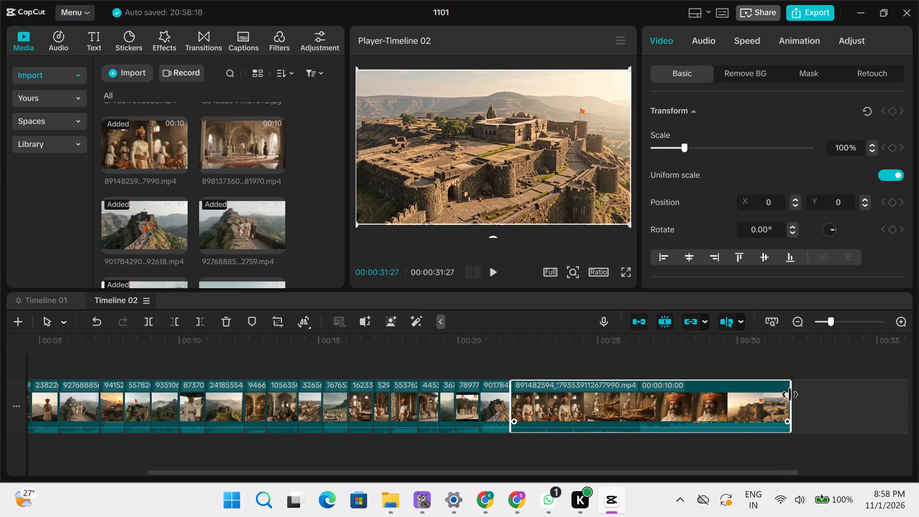
drag(790, 394, 522, 386)
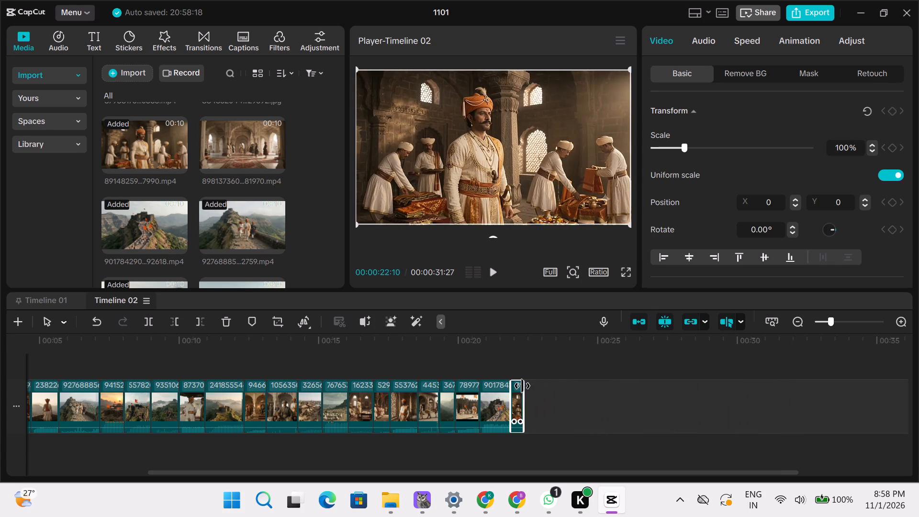
drag(522, 386, 530, 384)
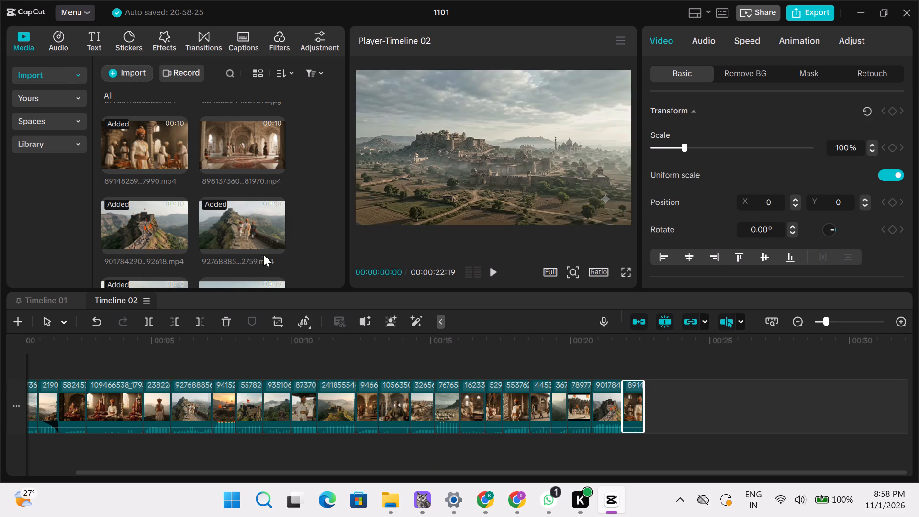
Find the clip of the enthroned king with his courtiers, 27214966_…06992.mp4, and append it to the main track.
scroll(213, 191, down, 3)
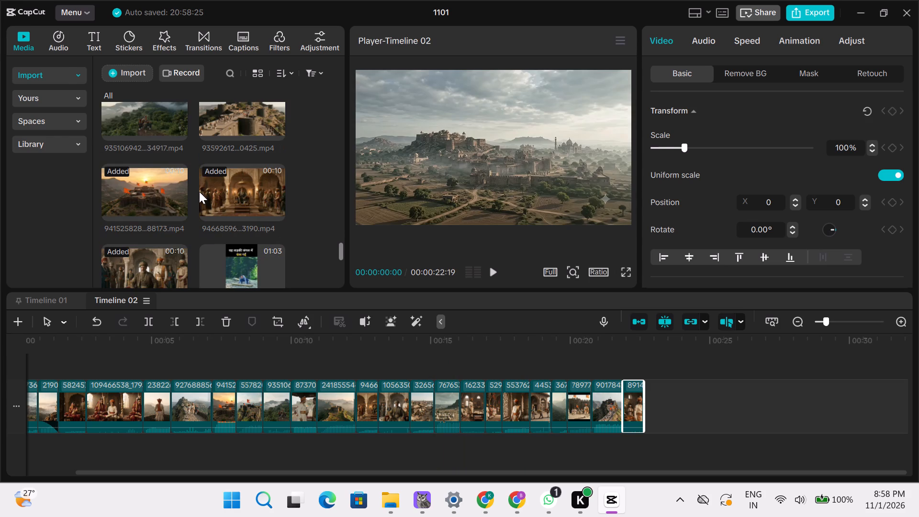
scroll(198, 192, down, 2)
scroll(197, 192, up, 3)
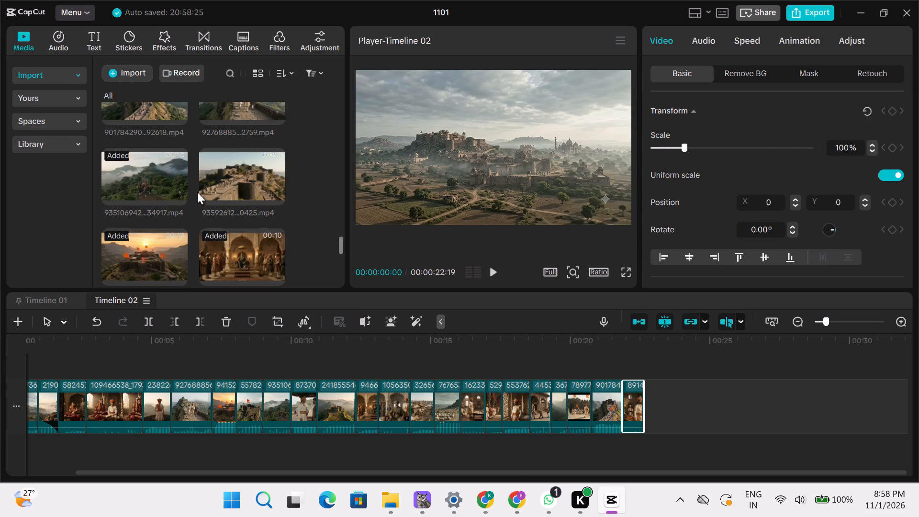
scroll(197, 192, up, 5)
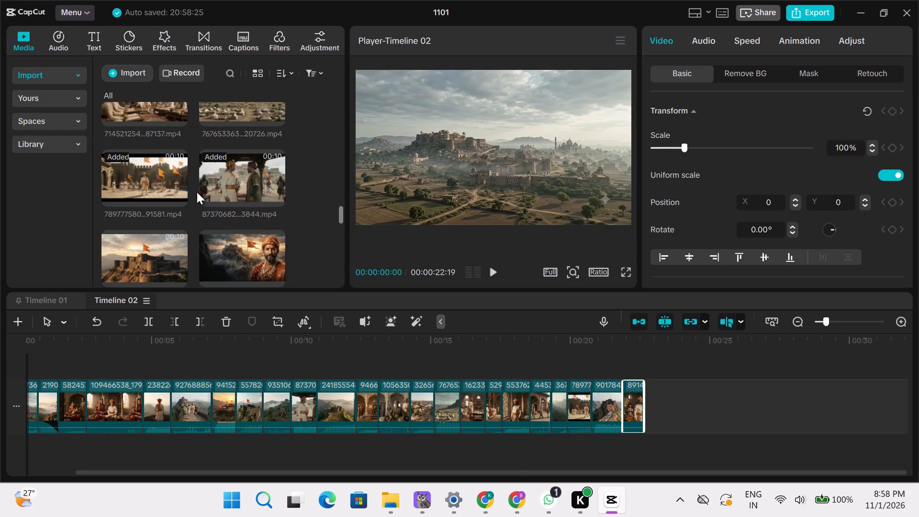
scroll(197, 192, down, 1)
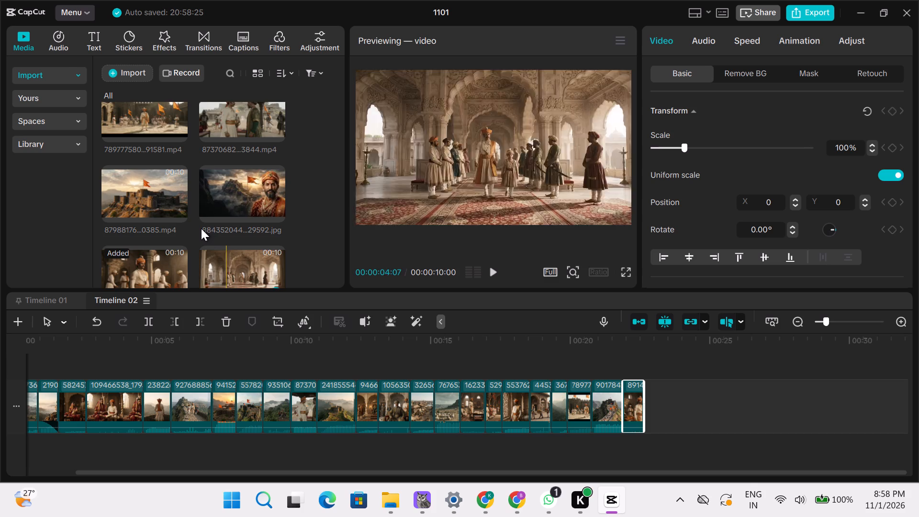
scroll(199, 228, up, 4)
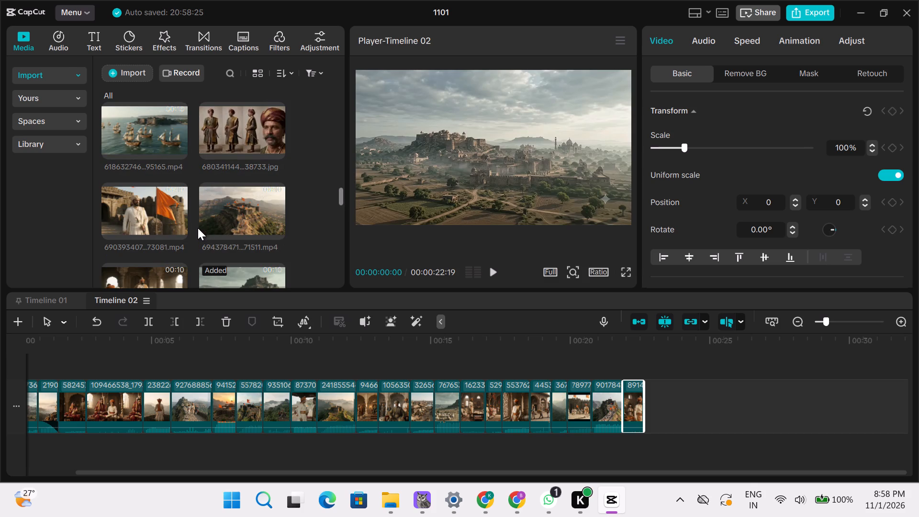
scroll(192, 236, up, 3)
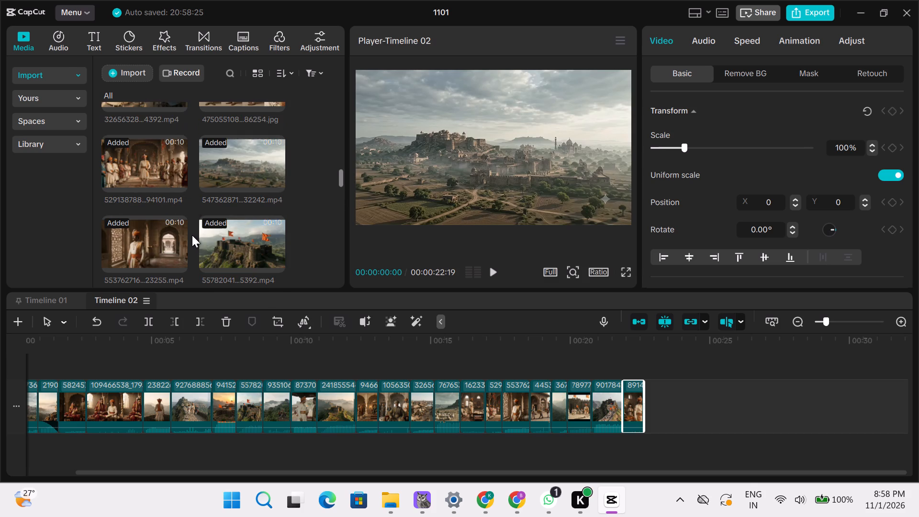
scroll(192, 234, up, 2)
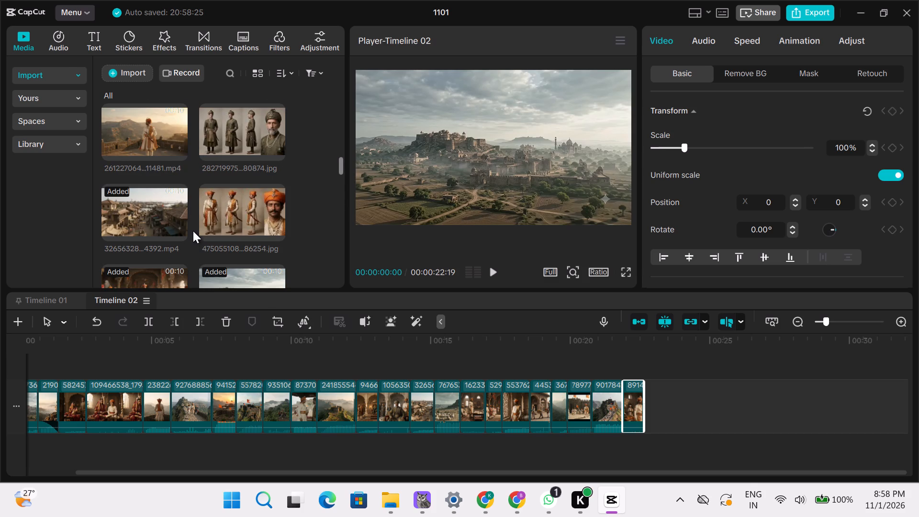
scroll(192, 221, up, 4)
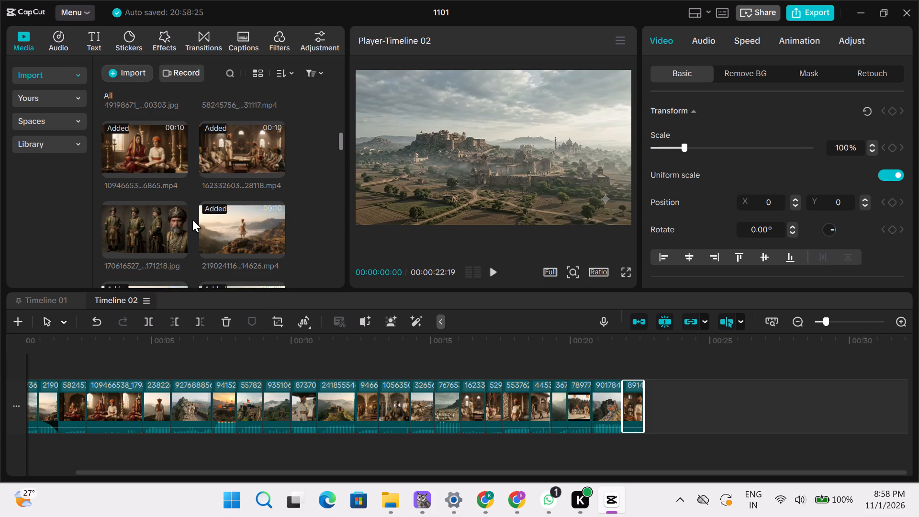
scroll(192, 220, up, 3)
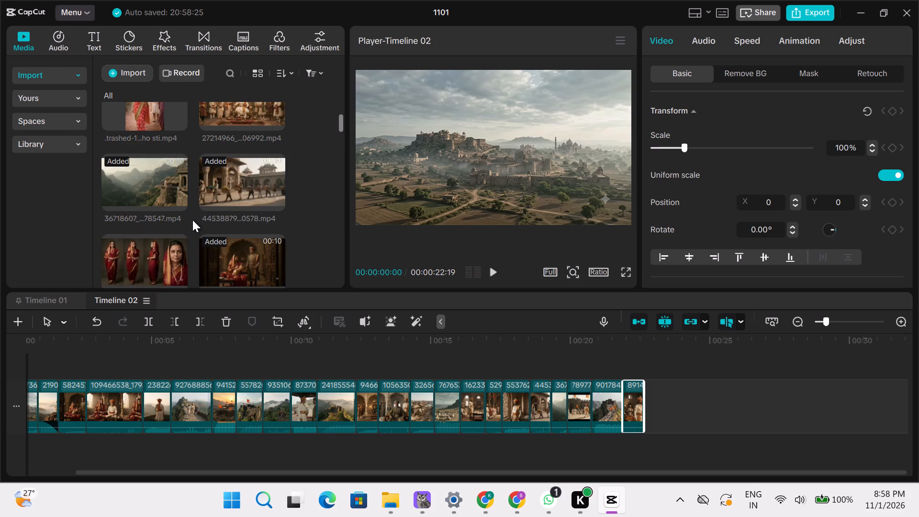
scroll(192, 220, up, 1)
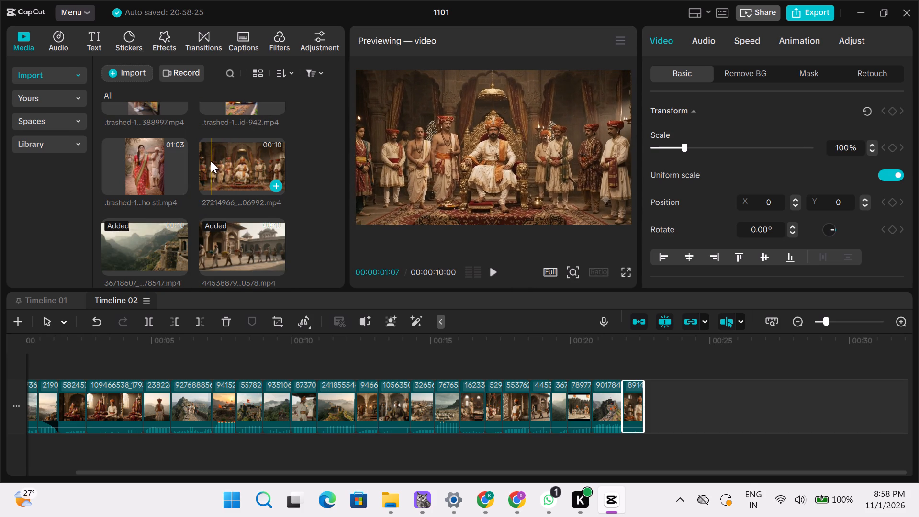
drag(229, 160, 229, 160)
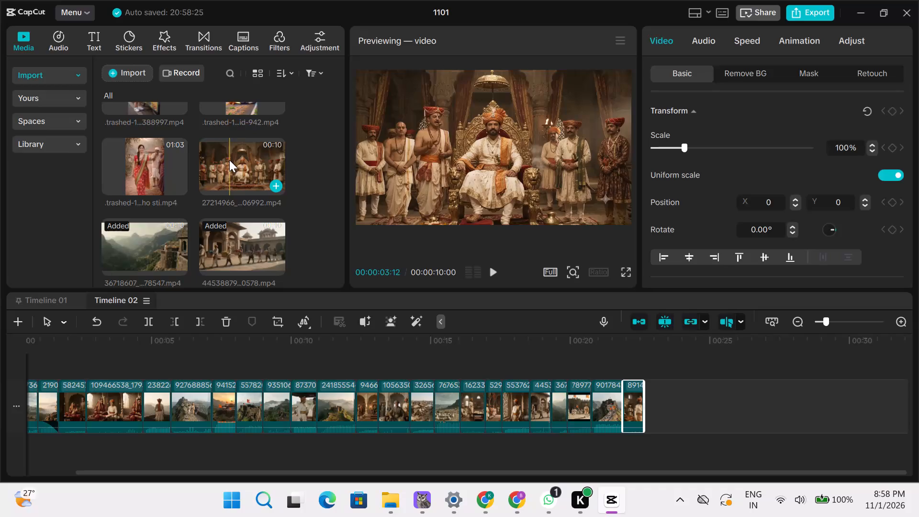
drag(229, 160, 648, 393)
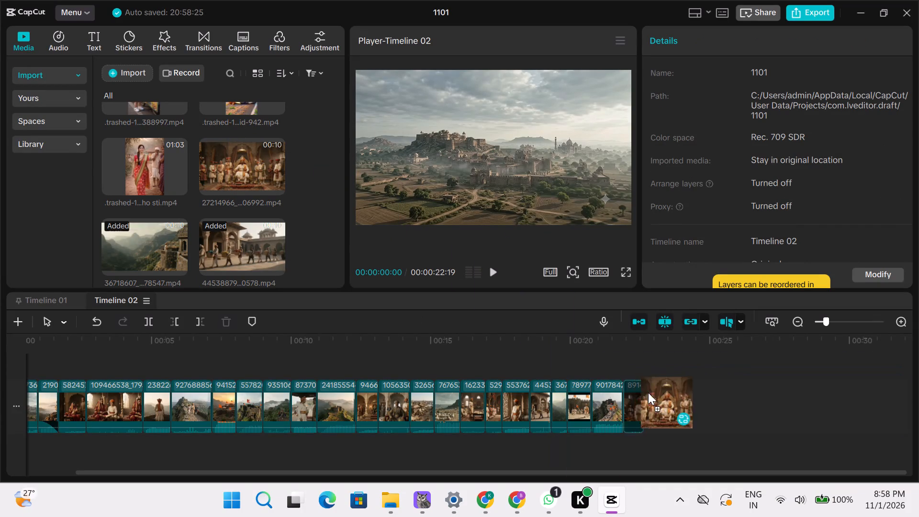
drag(648, 393, 650, 398)
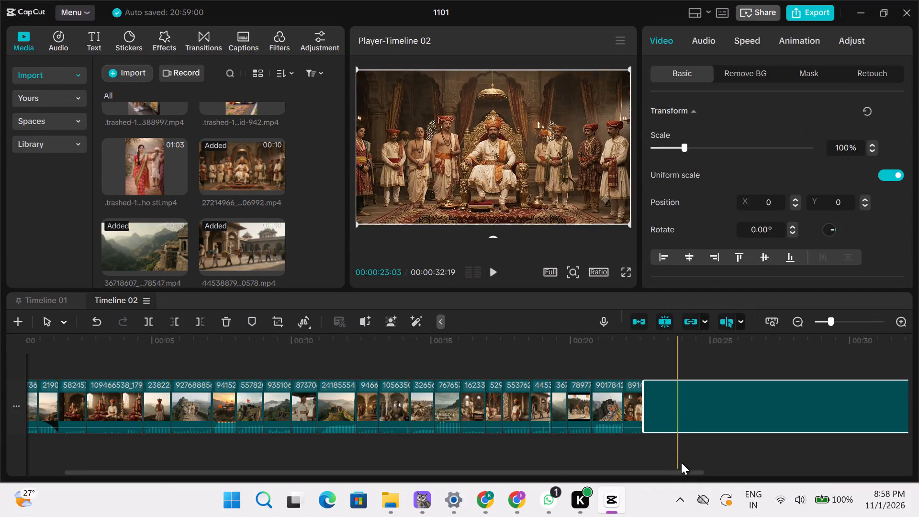
Trim the end of the enthroned king clip to about 1.3 seconds.
drag(691, 469, 795, 486)
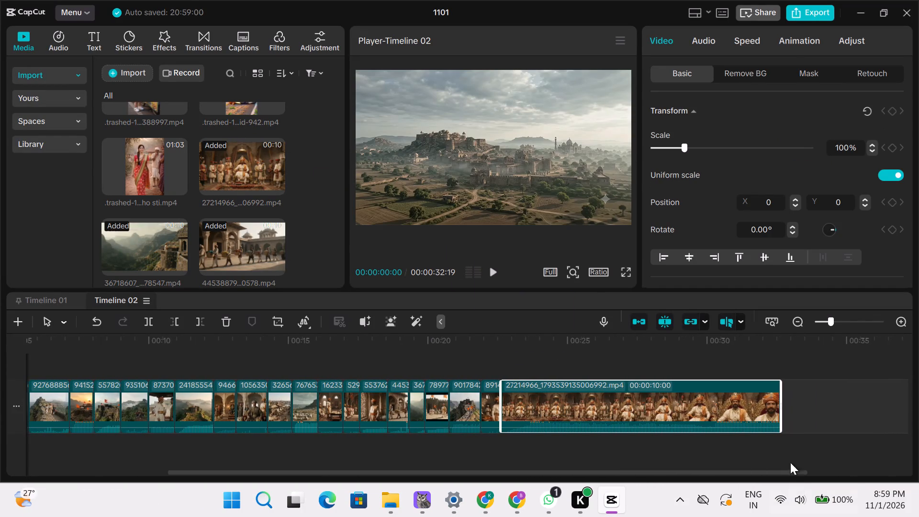
drag(779, 404, 719, 399)
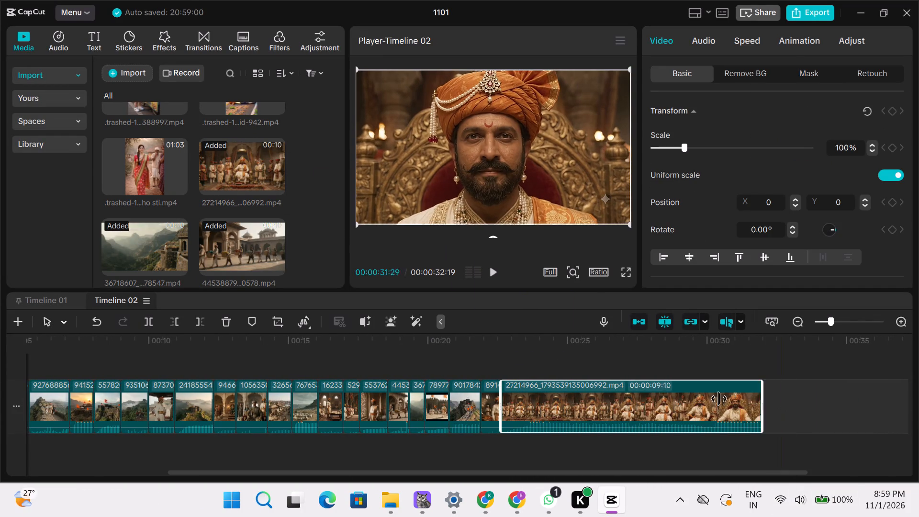
drag(719, 399, 536, 397)
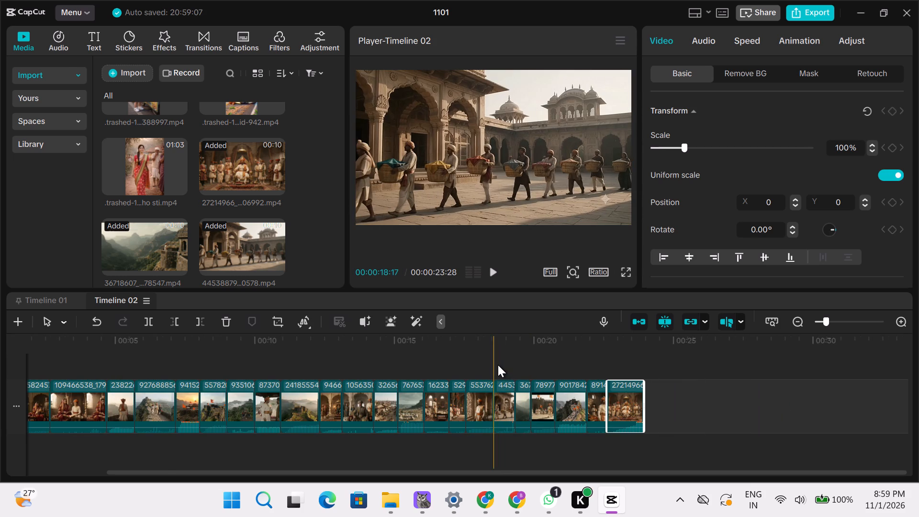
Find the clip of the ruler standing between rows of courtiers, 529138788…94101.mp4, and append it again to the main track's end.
scroll(230, 200, up, 1)
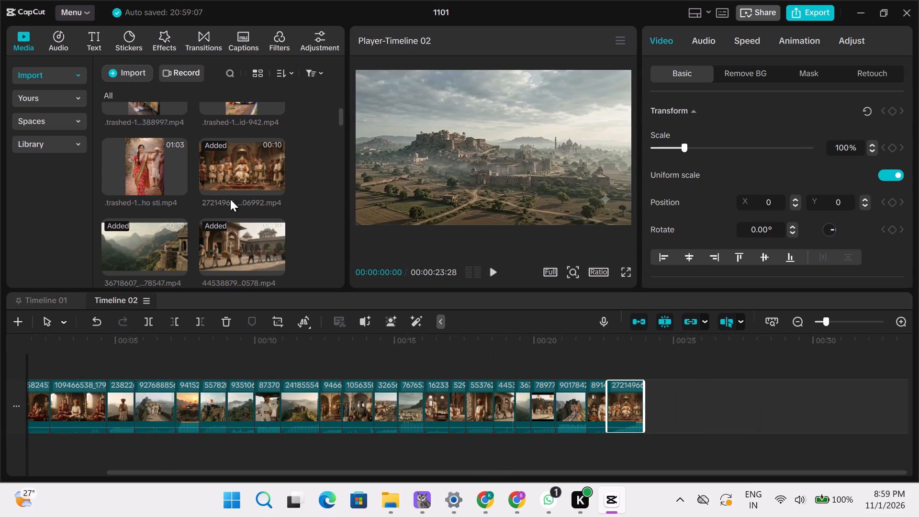
scroll(230, 199, up, 1)
scroll(230, 199, down, 2)
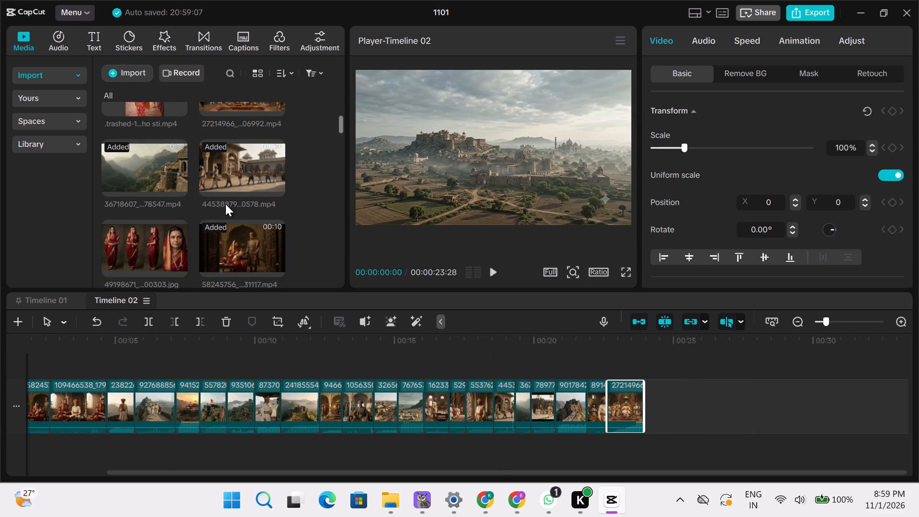
scroll(225, 204, down, 3)
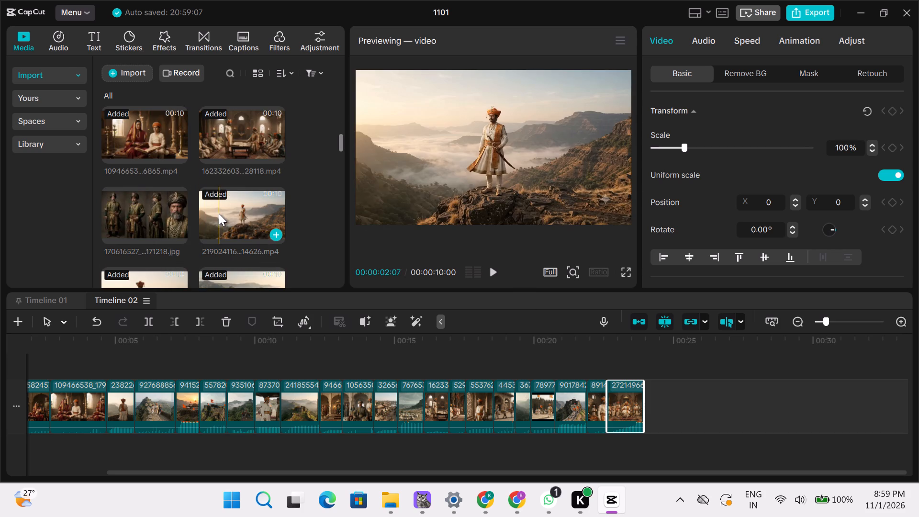
scroll(200, 218, down, 2)
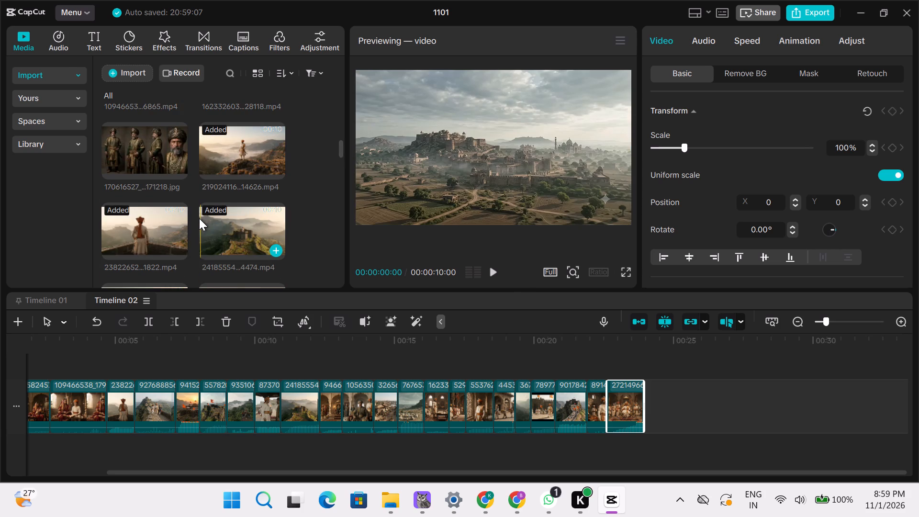
scroll(199, 218, down, 3)
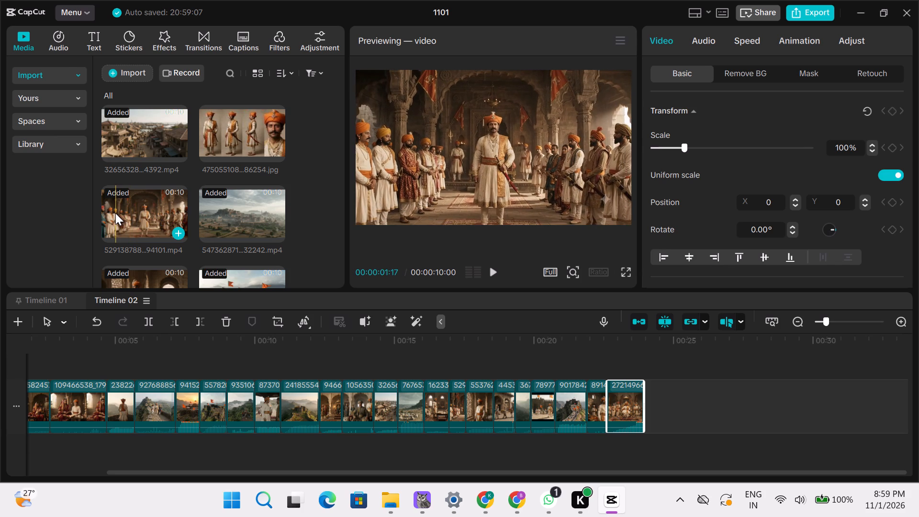
drag(125, 212, 281, 245)
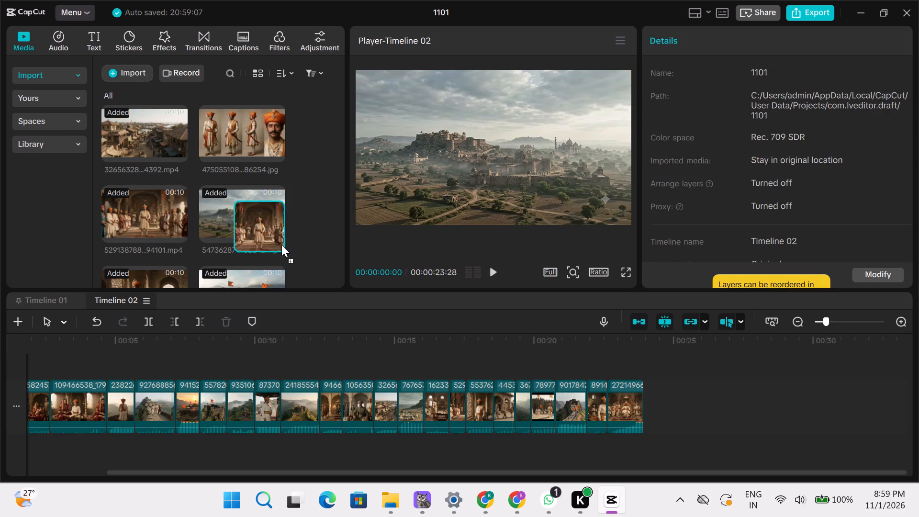
drag(281, 245, 643, 404)
Trim the end of the newly appended clip of the ruler between rows of courtiers to about 1.3 seconds.
drag(695, 469, 707, 471)
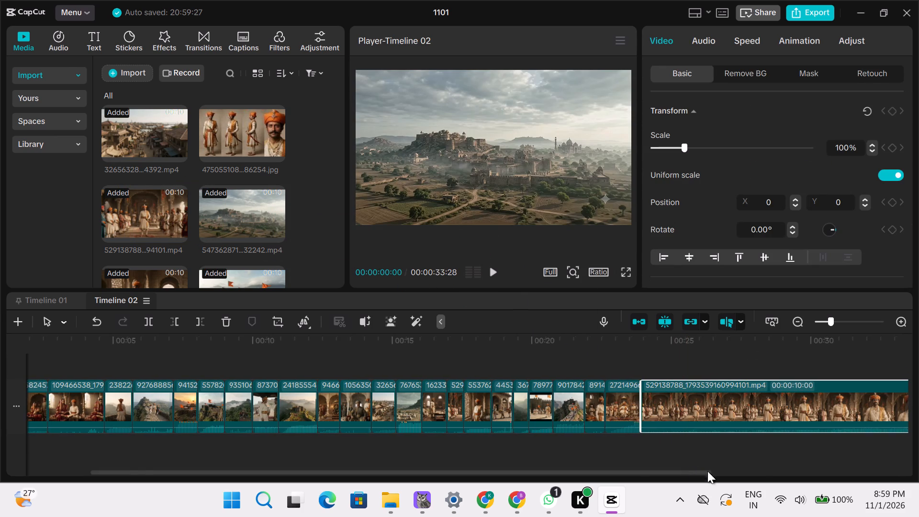
drag(707, 471, 861, 492)
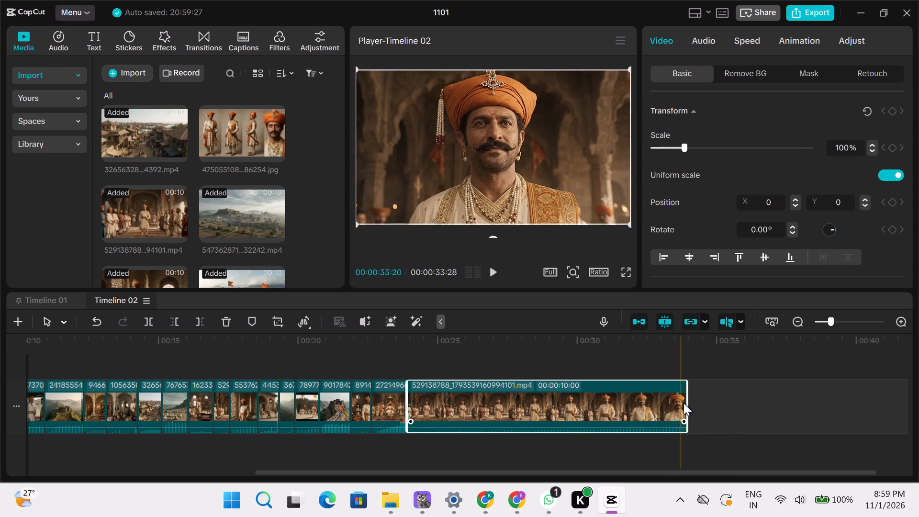
drag(685, 403, 504, 384)
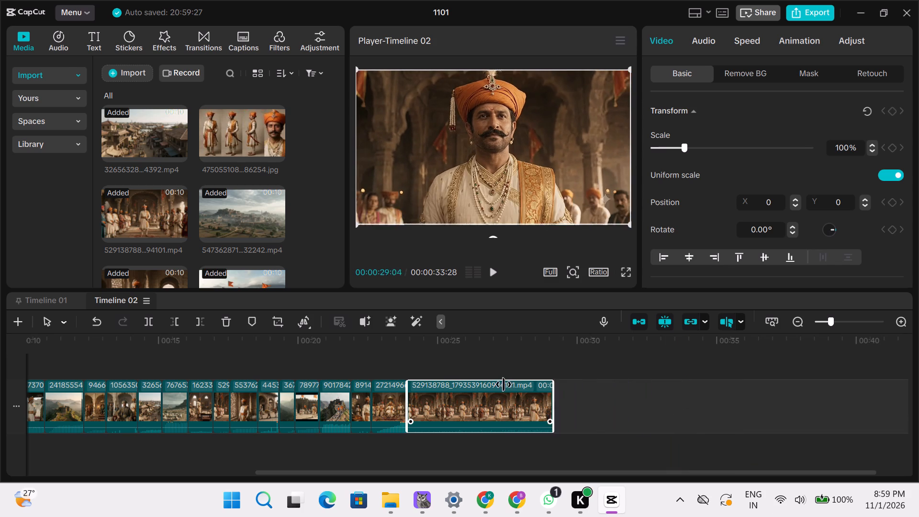
drag(504, 384, 443, 371)
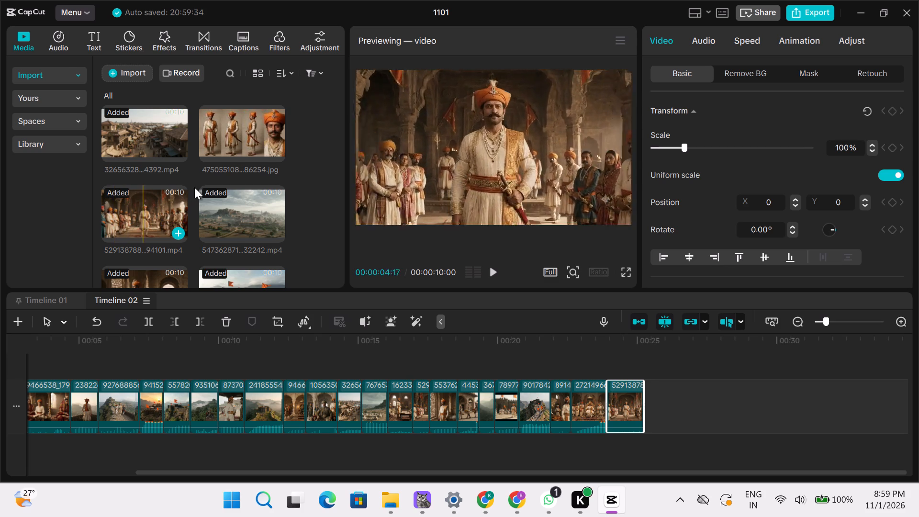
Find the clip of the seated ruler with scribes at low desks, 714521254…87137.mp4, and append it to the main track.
scroll(194, 187, down, 2)
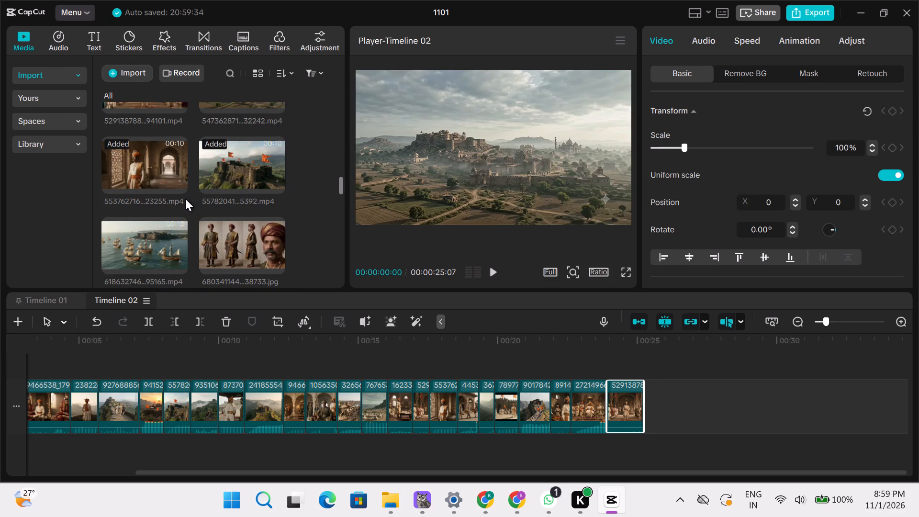
scroll(185, 200, down, 2)
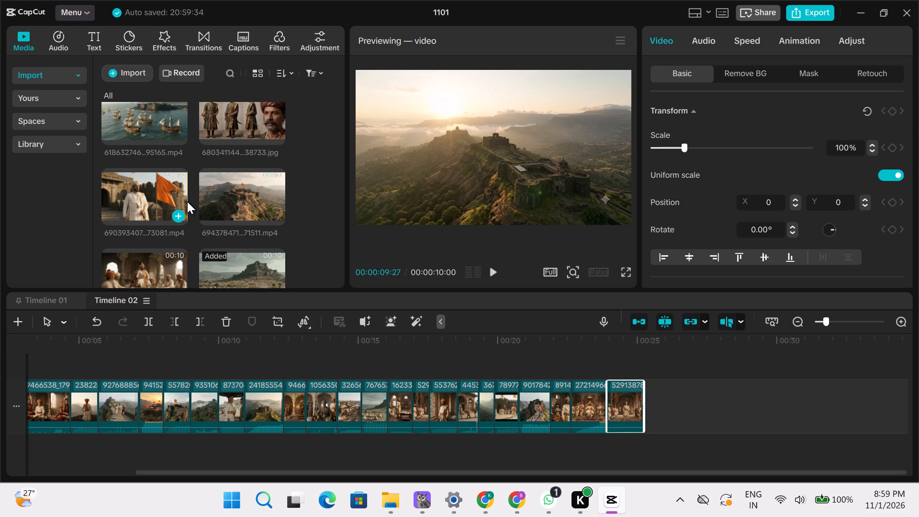
scroll(187, 202, down, 1)
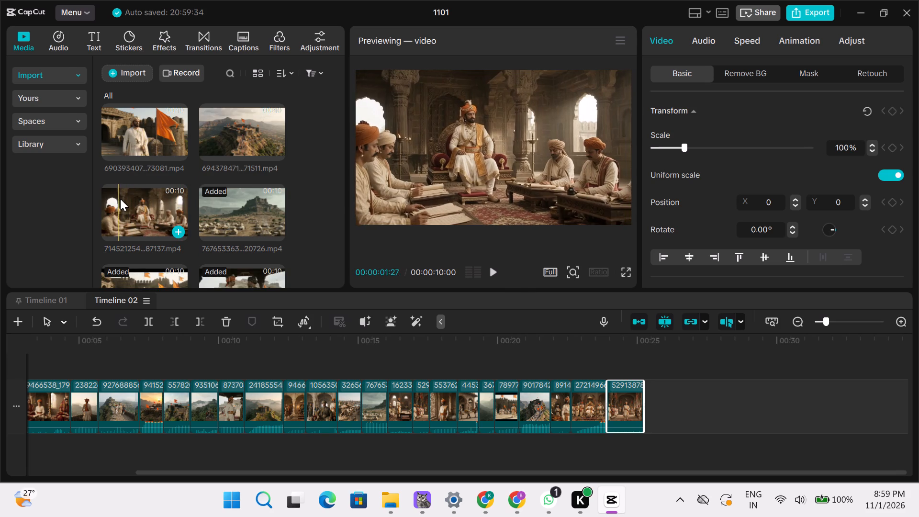
drag(125, 197, 461, 263)
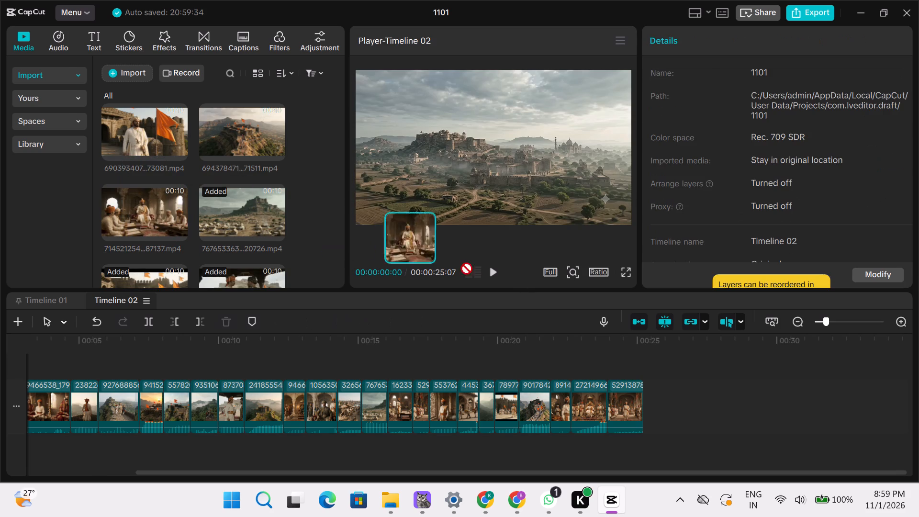
drag(461, 263, 644, 406)
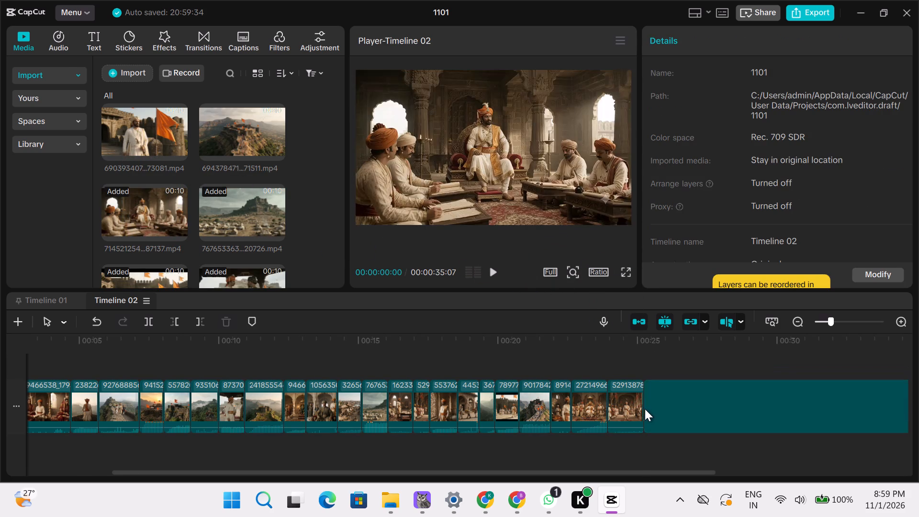
Trim the end of the ruler-with-scribes clip to about 1 second.
drag(700, 469, 807, 487)
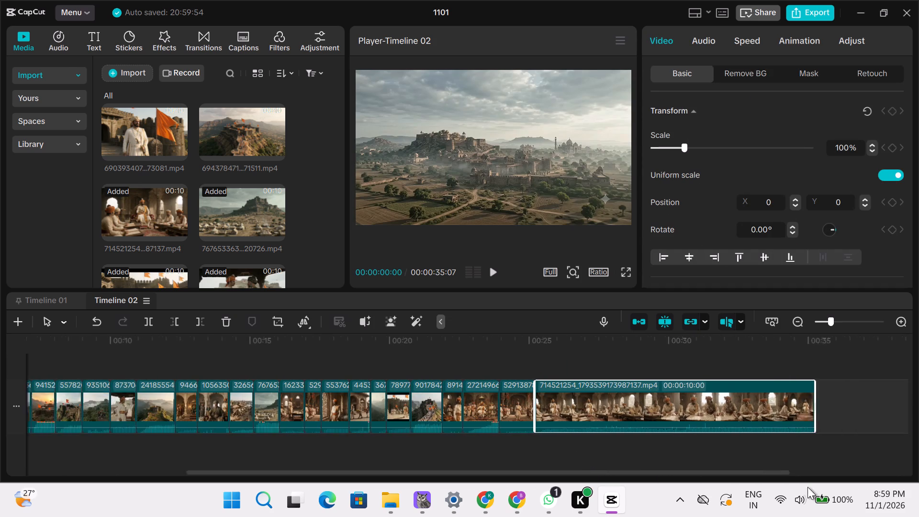
drag(807, 487, 853, 494)
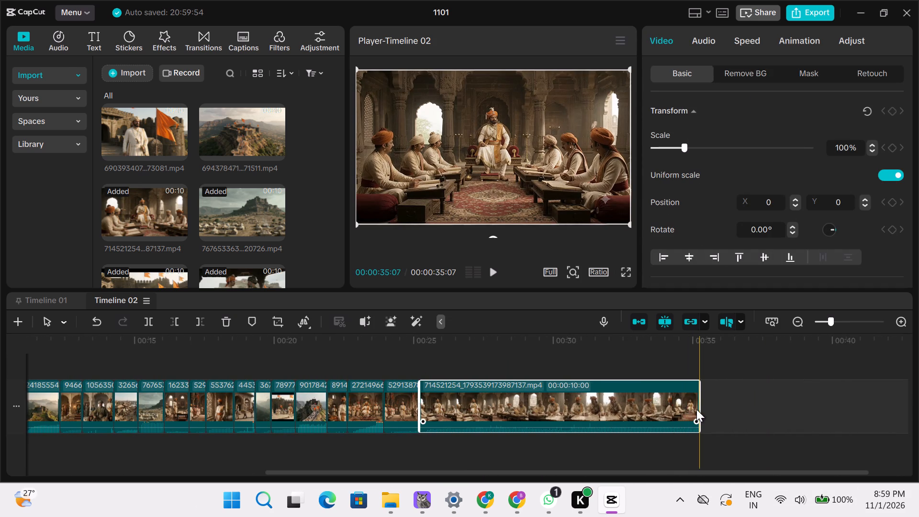
drag(701, 407, 455, 382)
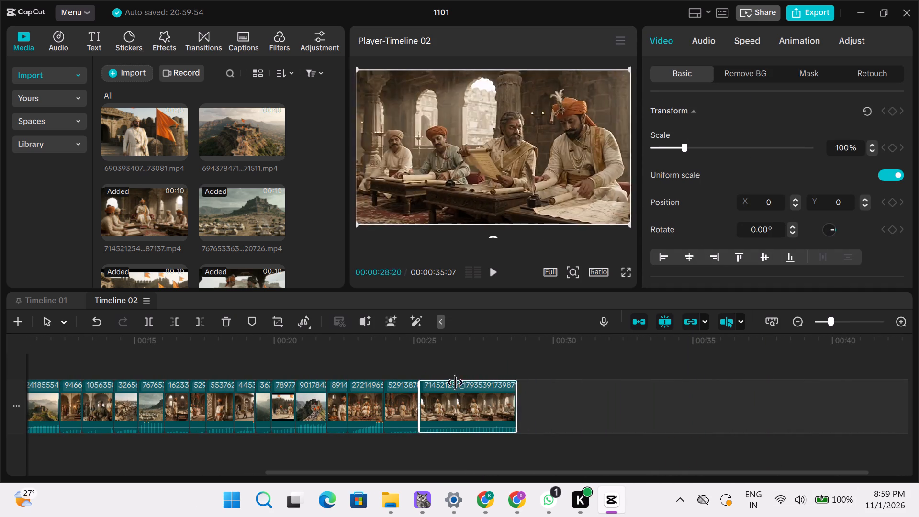
drag(455, 382, 447, 382)
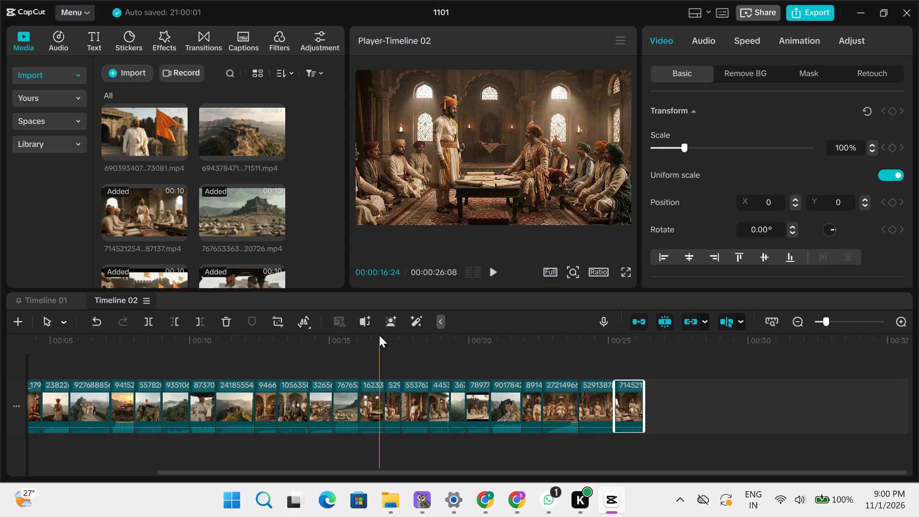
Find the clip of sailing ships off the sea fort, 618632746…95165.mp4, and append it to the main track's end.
scroll(231, 167, down, 3)
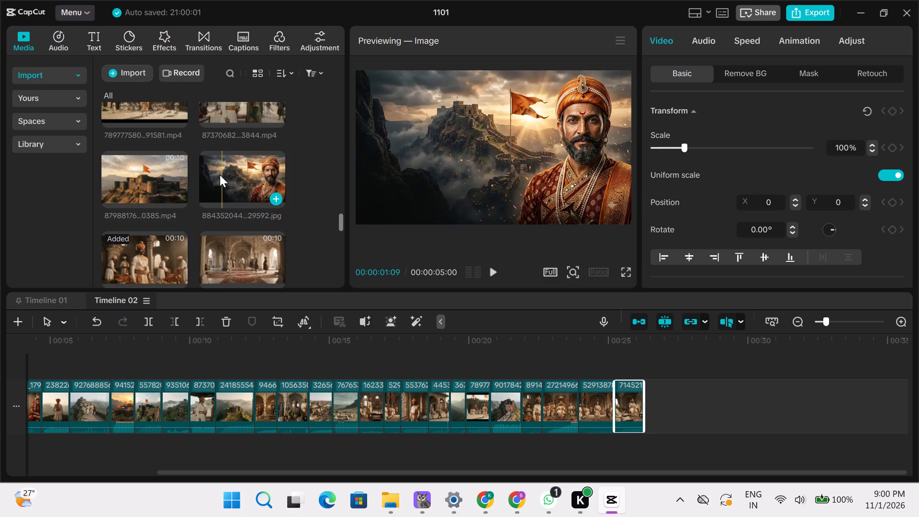
scroll(217, 177, down, 4)
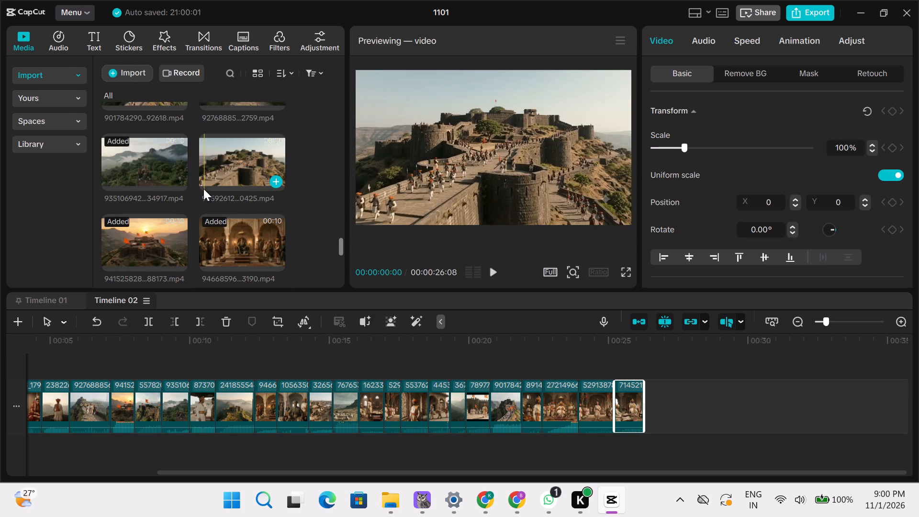
scroll(202, 190, down, 2)
scroll(203, 190, up, 1)
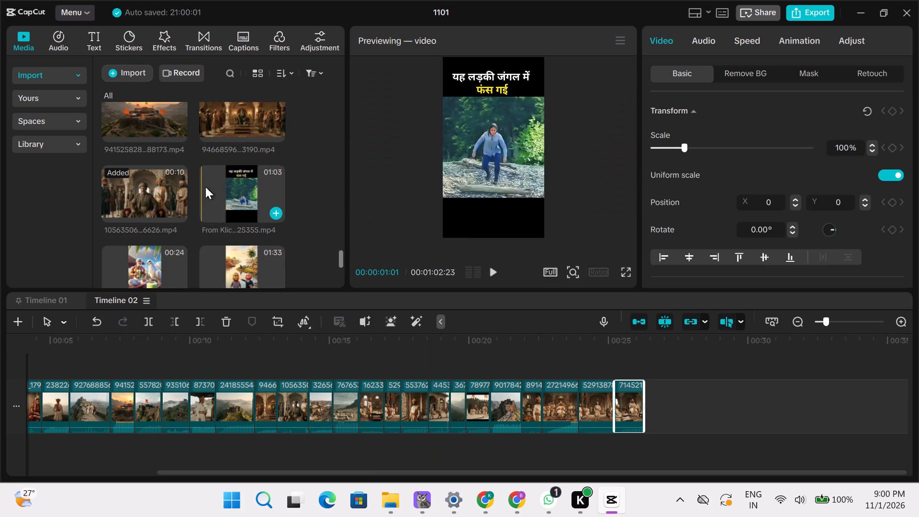
scroll(205, 187, up, 6)
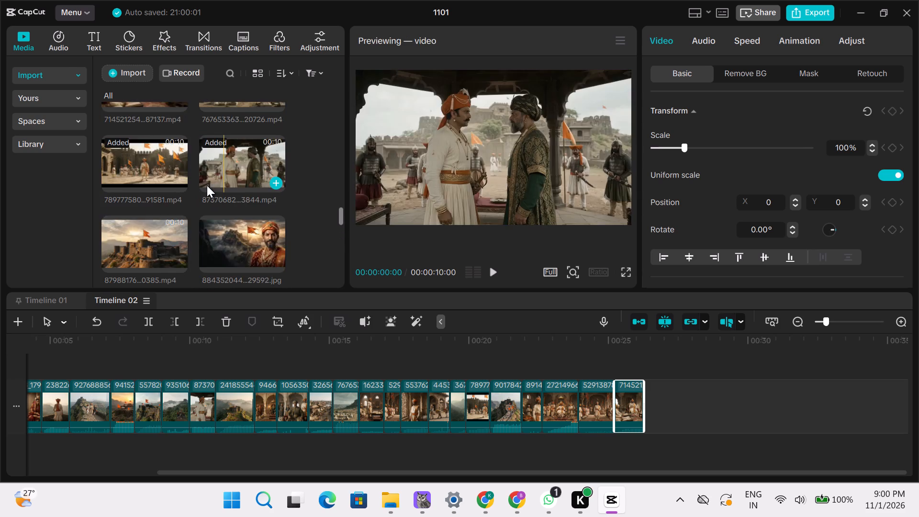
scroll(207, 185, up, 4)
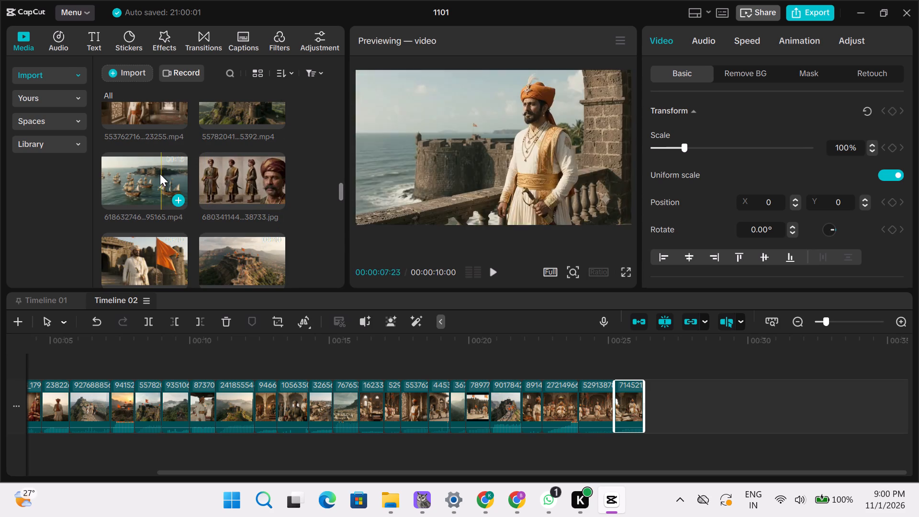
drag(161, 174, 650, 397)
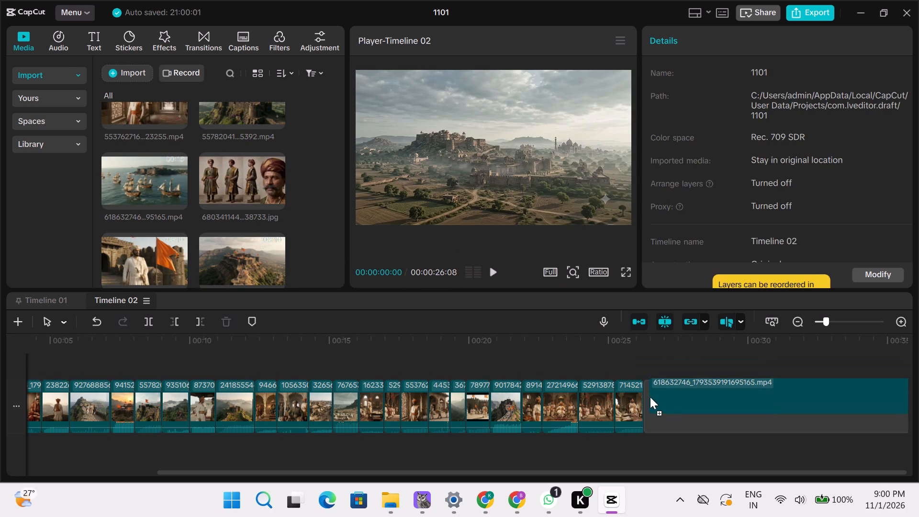
drag(650, 397, 650, 398)
Trim the end of the sailing ships clip to about 1.1 seconds.
click(694, 467)
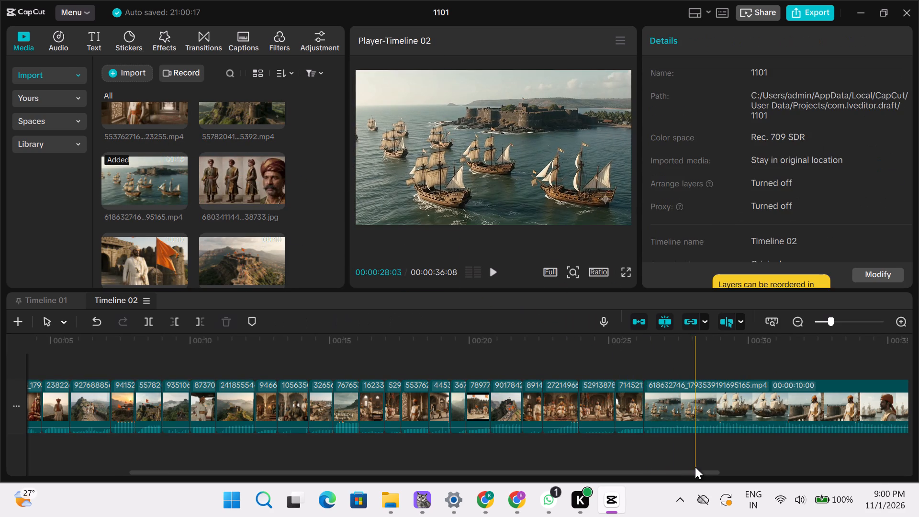
drag(693, 474, 915, 493)
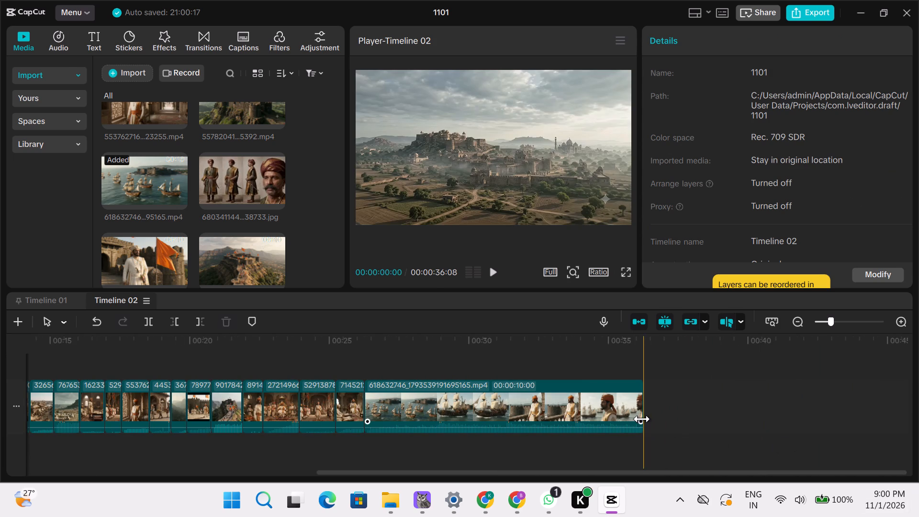
drag(642, 419, 650, 423)
drag(644, 408, 483, 398)
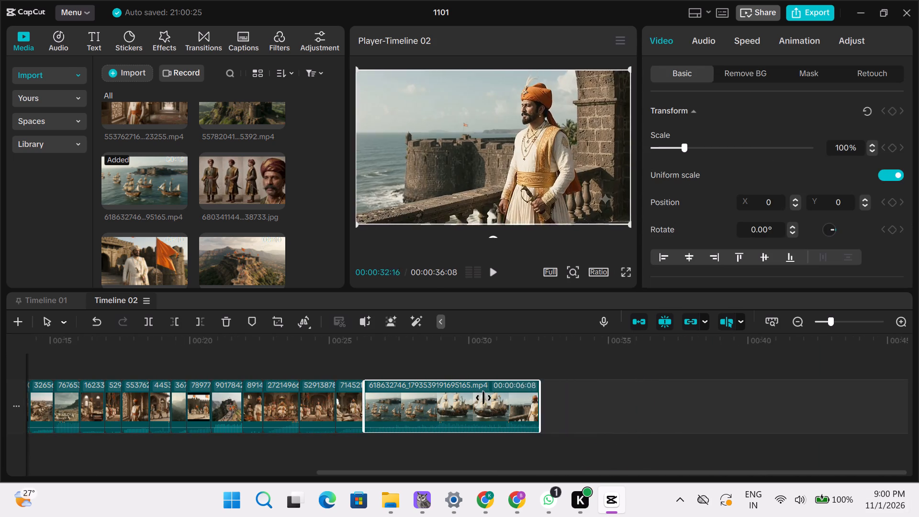
drag(483, 398, 392, 393)
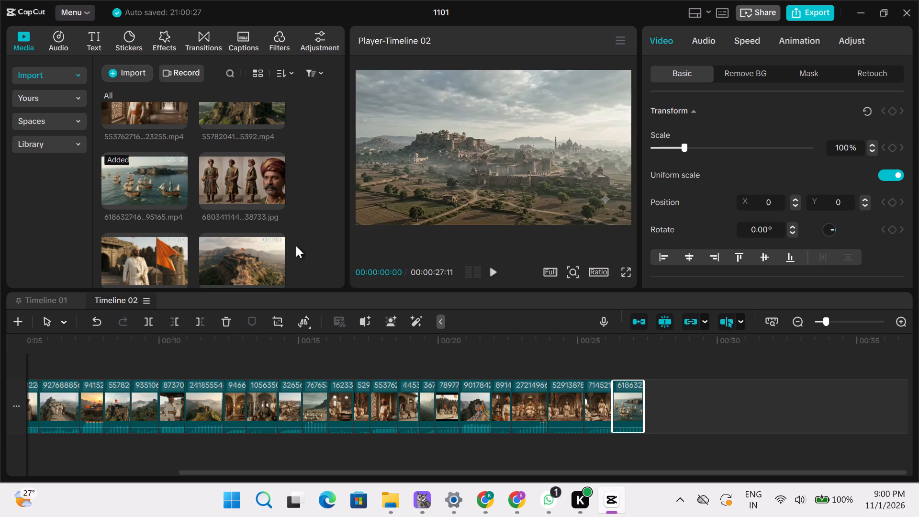
Find the clip of the stone hill fort with marching soldiers, 93592612…0425.mp4, and append it to the main track's end, dismissing the covering YouTube notification.
scroll(236, 164, up, 2)
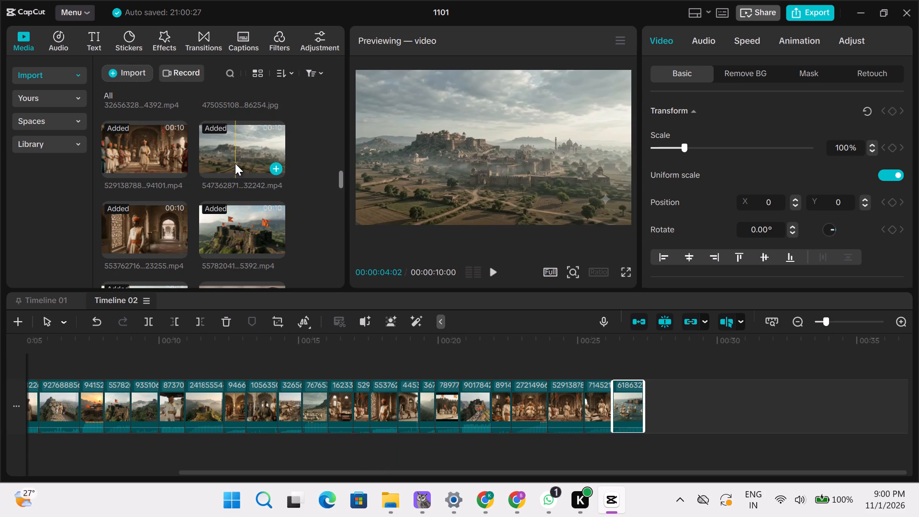
scroll(235, 163, up, 3)
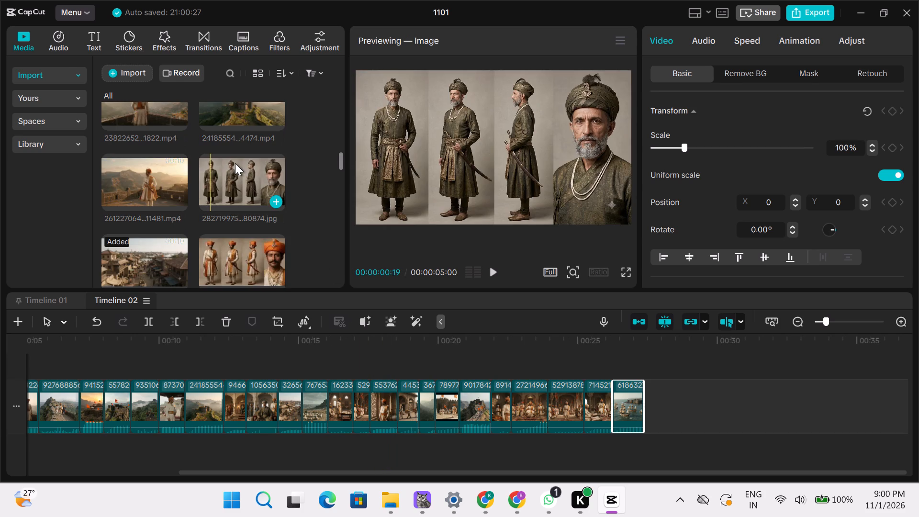
scroll(235, 164, up, 2)
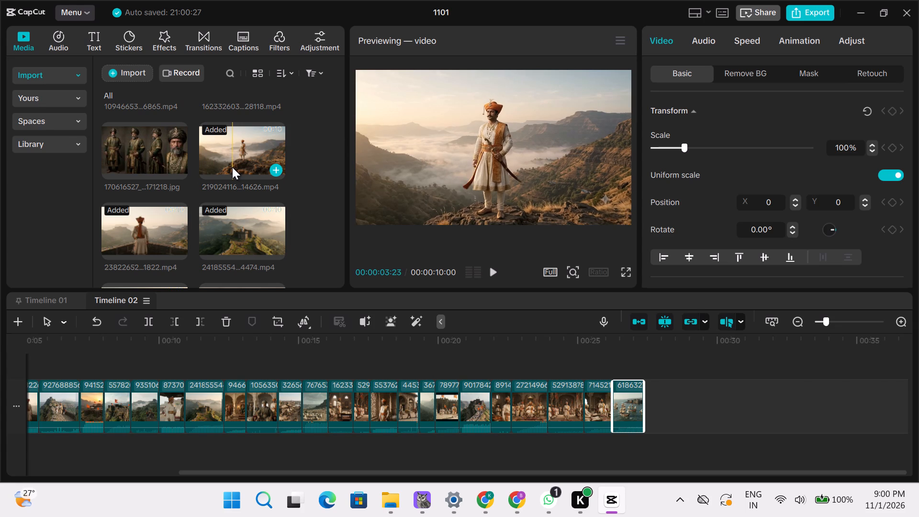
scroll(232, 167, up, 3)
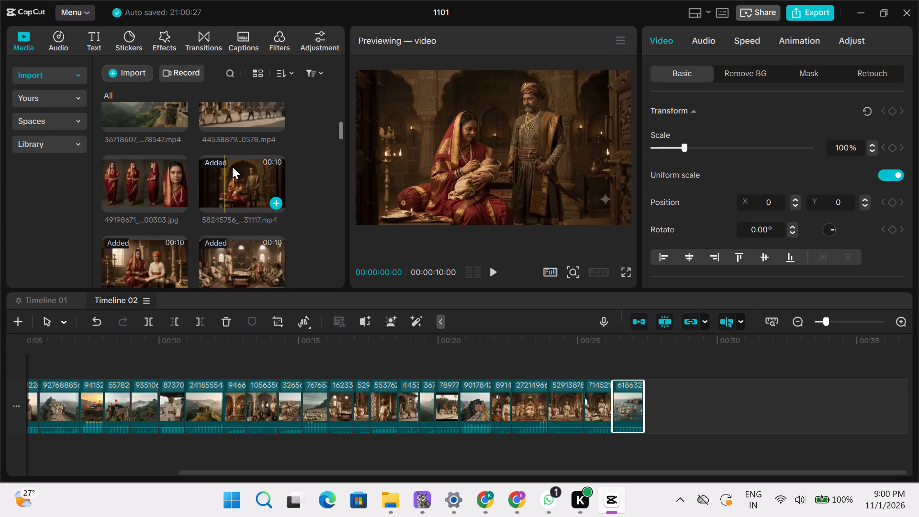
scroll(232, 167, up, 2)
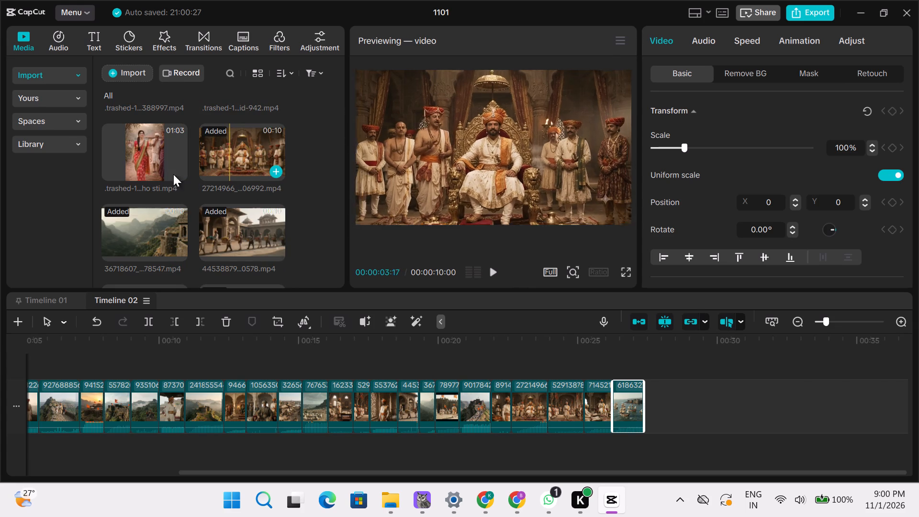
scroll(162, 231, down, 2)
scroll(203, 226, down, 1)
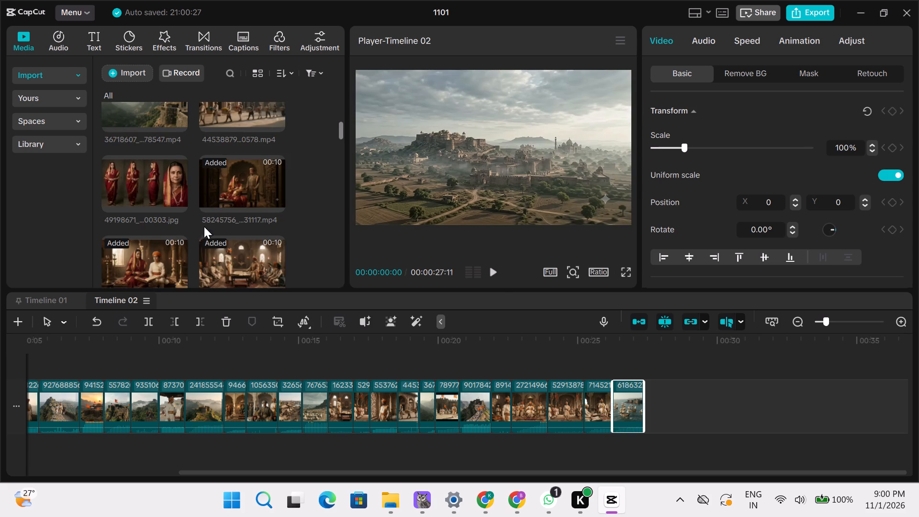
scroll(208, 226, down, 4)
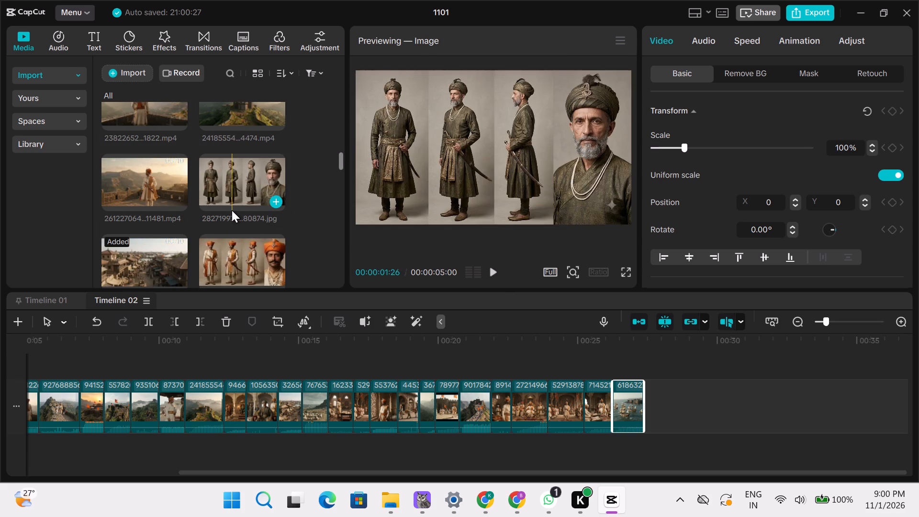
scroll(231, 210, up, 1)
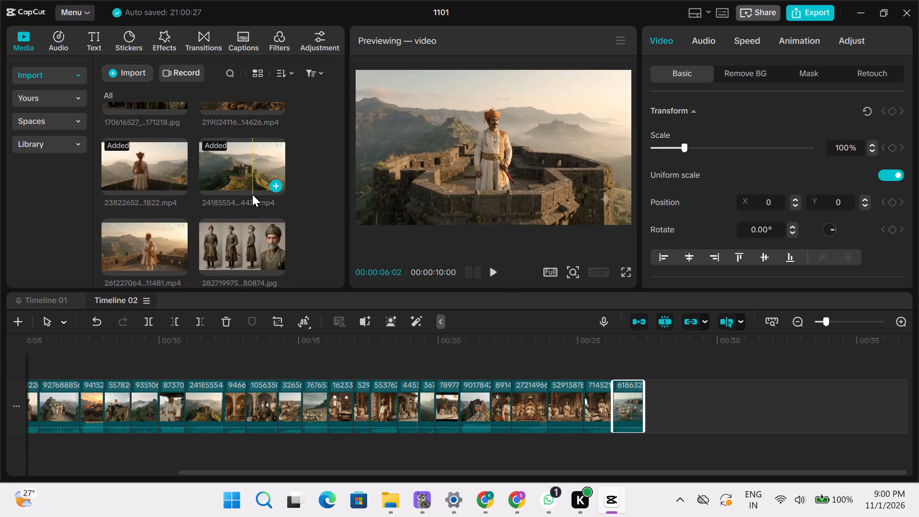
scroll(252, 194, down, 3)
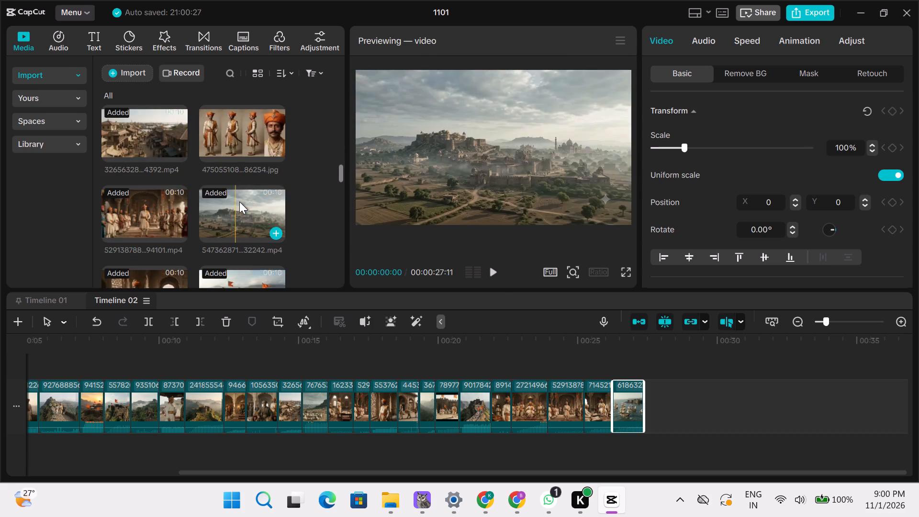
scroll(239, 202, down, 2)
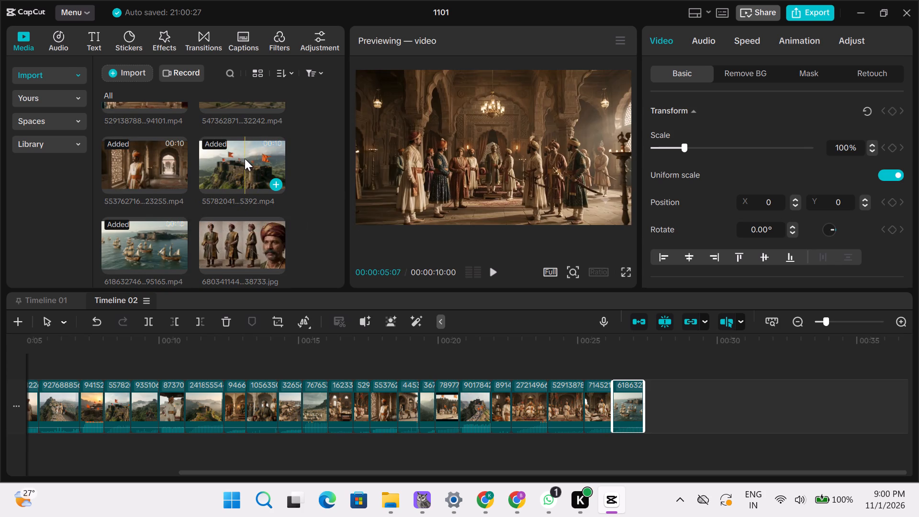
scroll(243, 158, down, 1)
scroll(209, 183, down, 1)
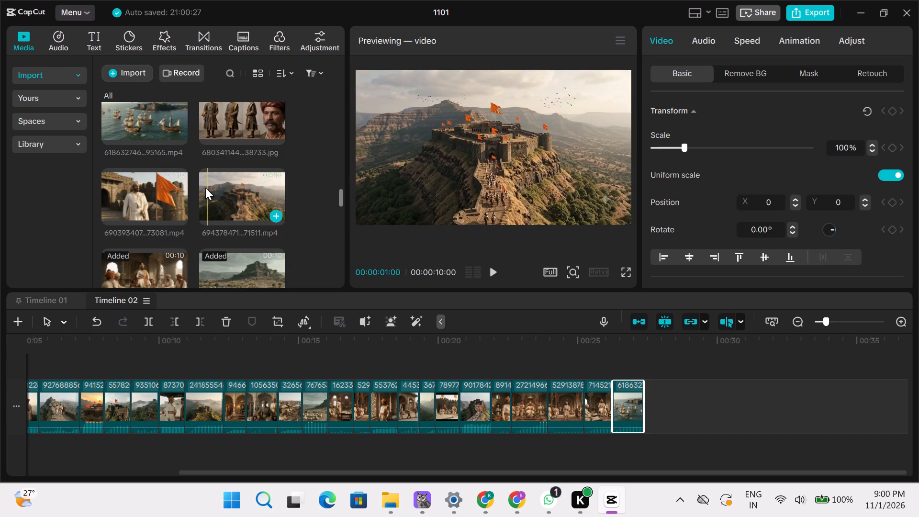
scroll(205, 189, down, 2)
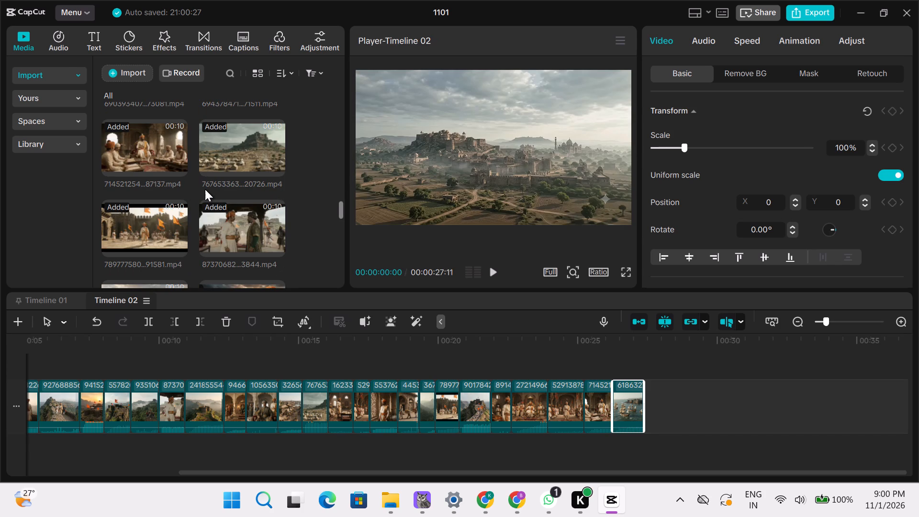
scroll(205, 189, down, 2)
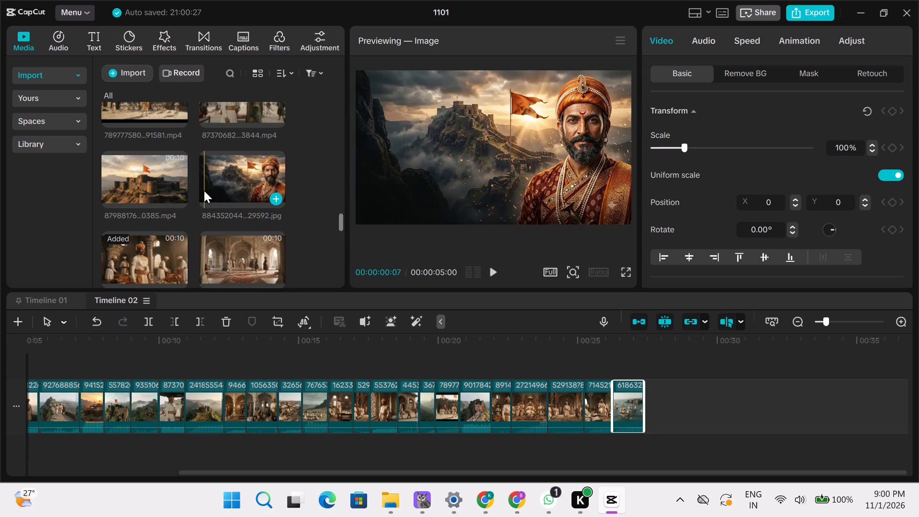
scroll(203, 217, down, 2)
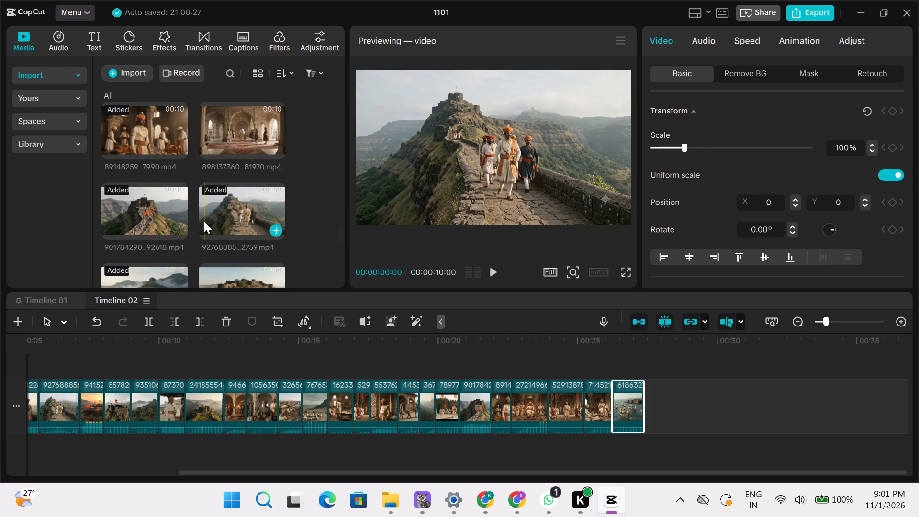
scroll(204, 222, down, 1)
drag(222, 232, 223, 232)
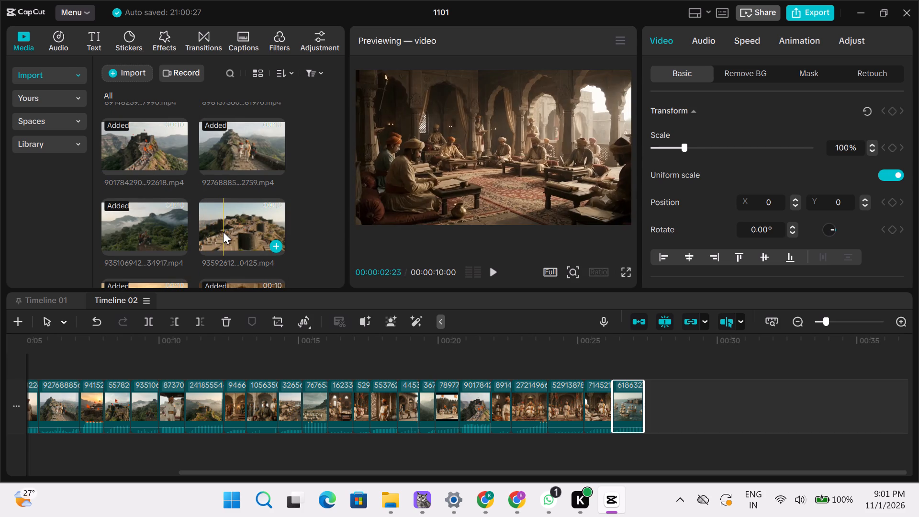
drag(223, 232, 659, 403)
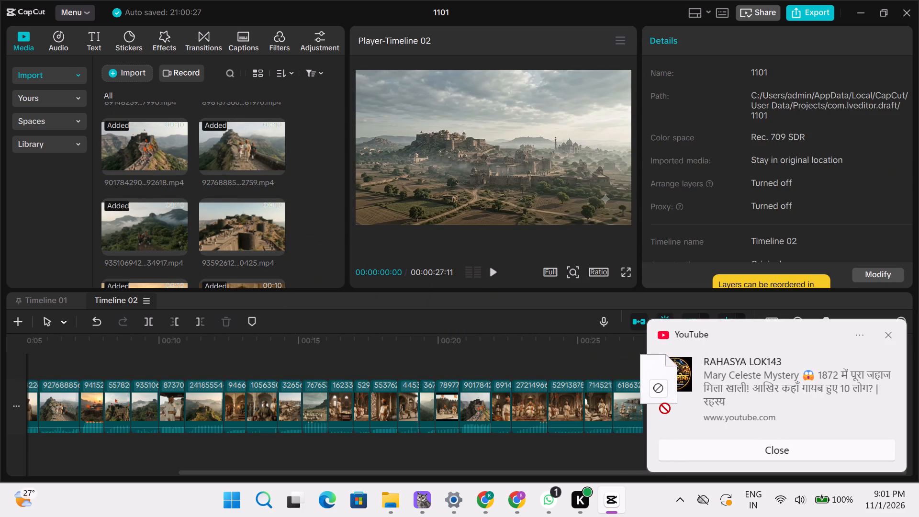
drag(659, 403, 641, 406)
drag(641, 406, 643, 406)
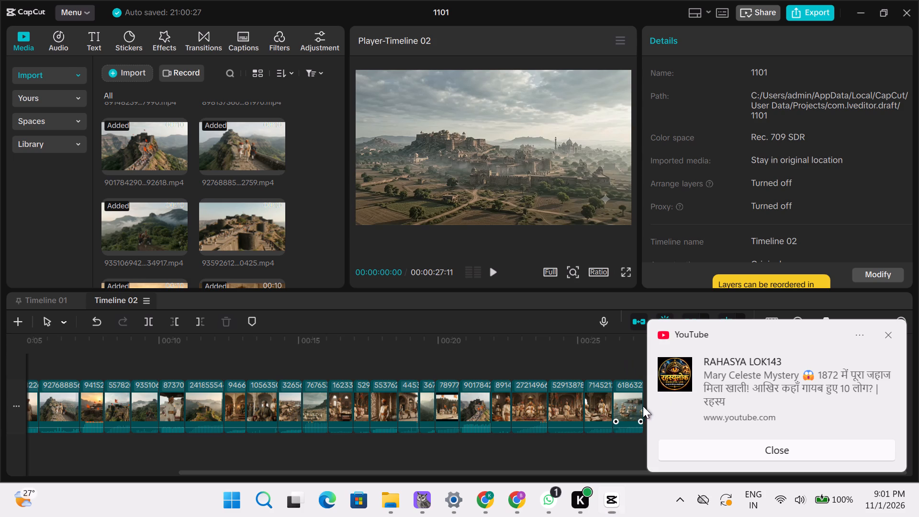
drag(643, 406, 662, 404)
click(891, 326)
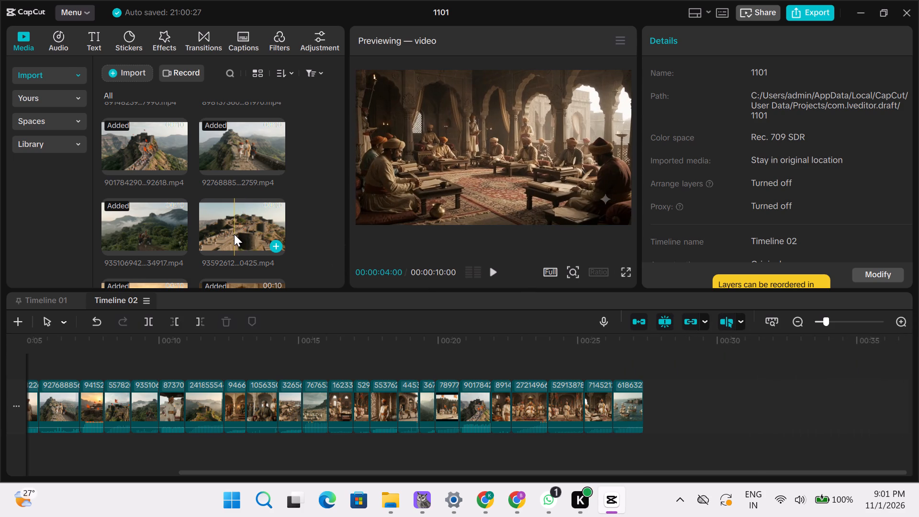
drag(234, 234, 618, 320)
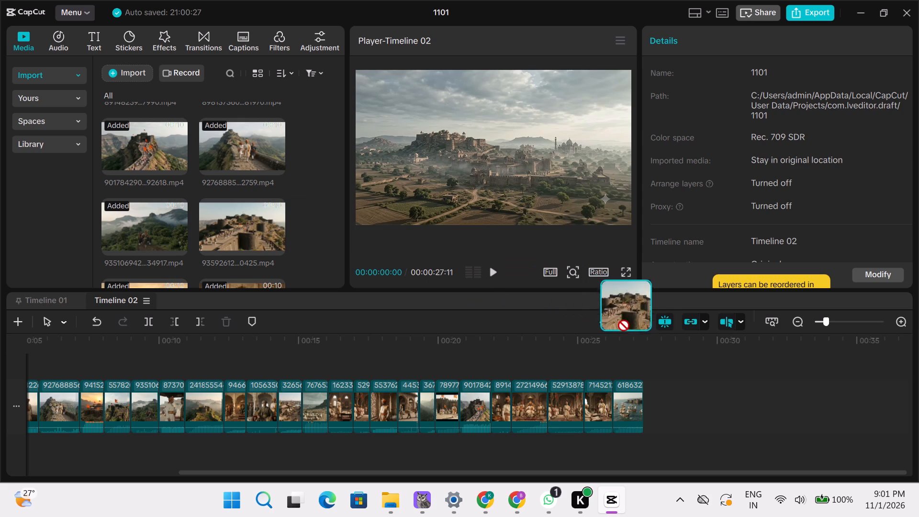
drag(618, 320, 648, 398)
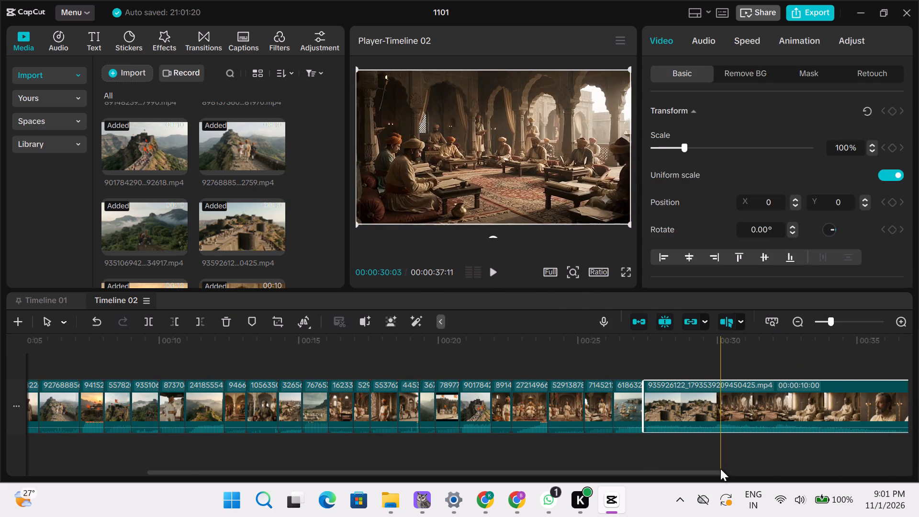
Trim the end of the stone hill fort clip to about 1.4 seconds.
drag(717, 471, 918, 470)
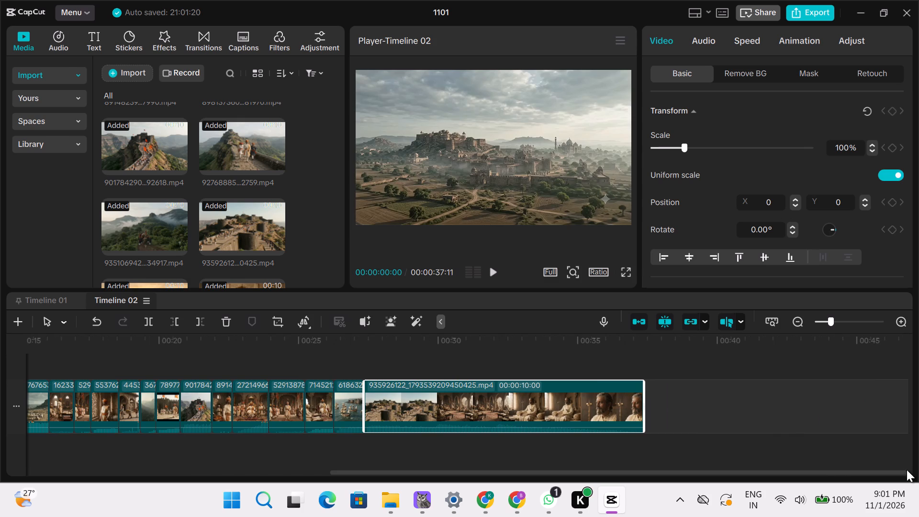
drag(645, 404, 643, 403)
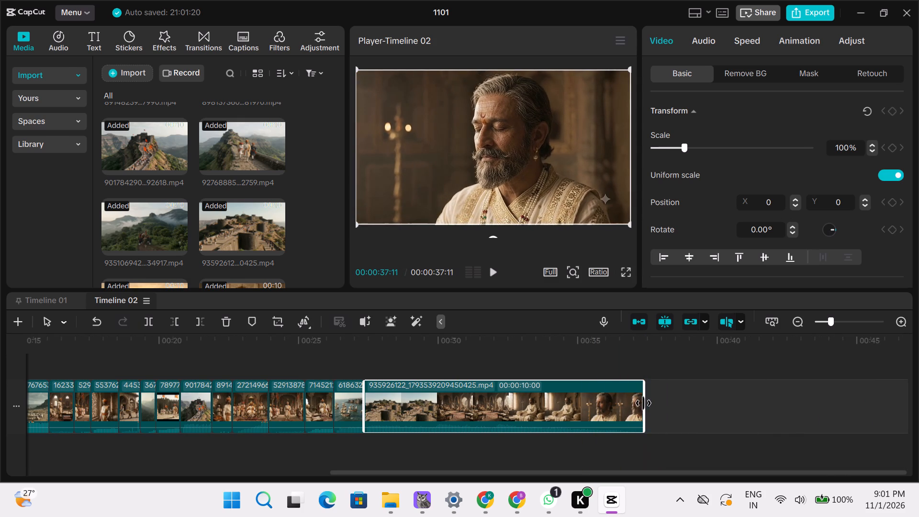
drag(643, 403, 402, 397)
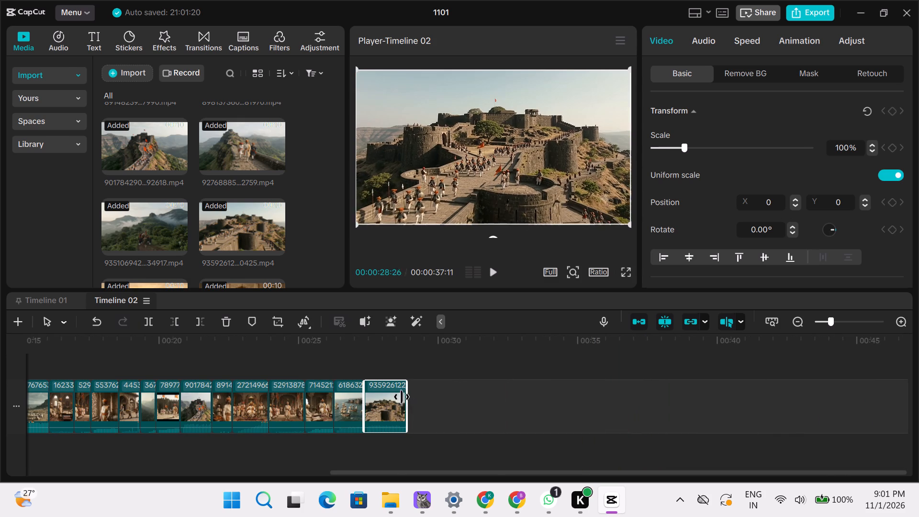
drag(402, 397, 401, 397)
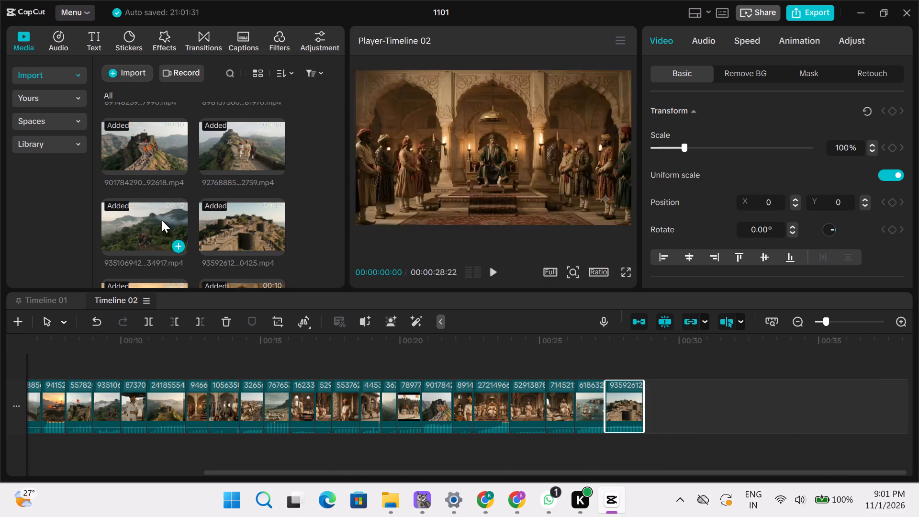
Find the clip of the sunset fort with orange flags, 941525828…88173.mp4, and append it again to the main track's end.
scroll(163, 214, down, 2)
drag(144, 178, 146, 178)
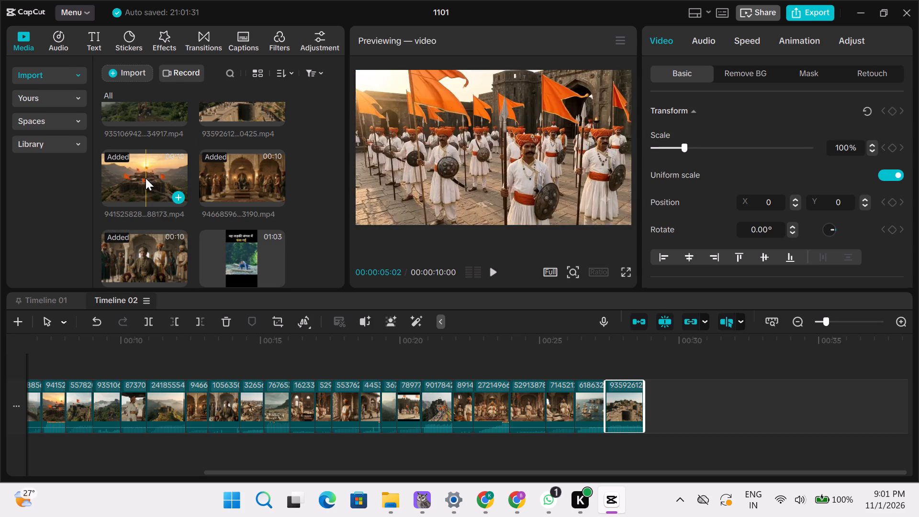
drag(146, 178, 656, 406)
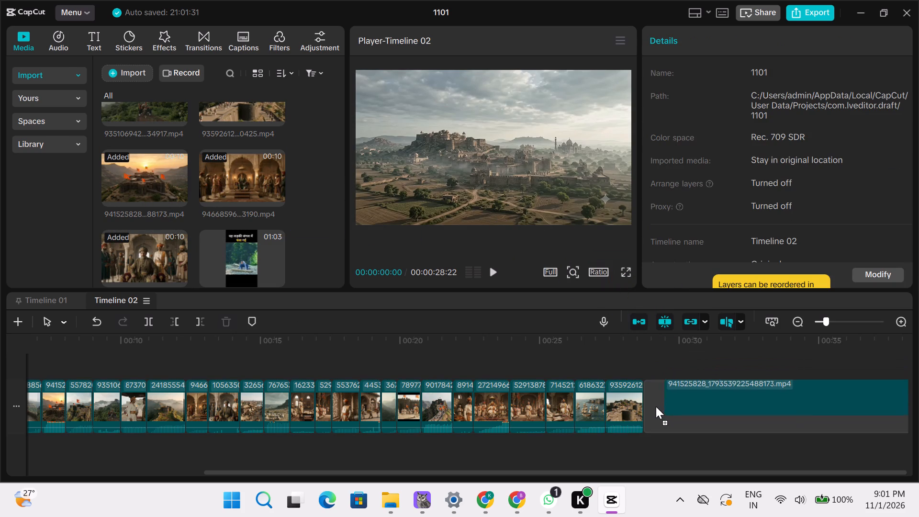
drag(656, 406, 651, 410)
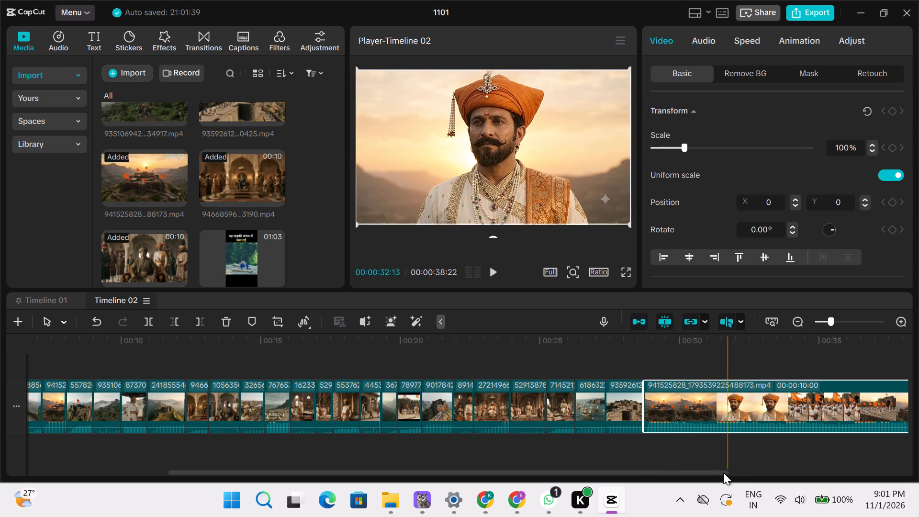
Trim the end of the newly added sunset fort clip to about 2.6 seconds.
click(695, 467)
drag(708, 471, 708, 471)
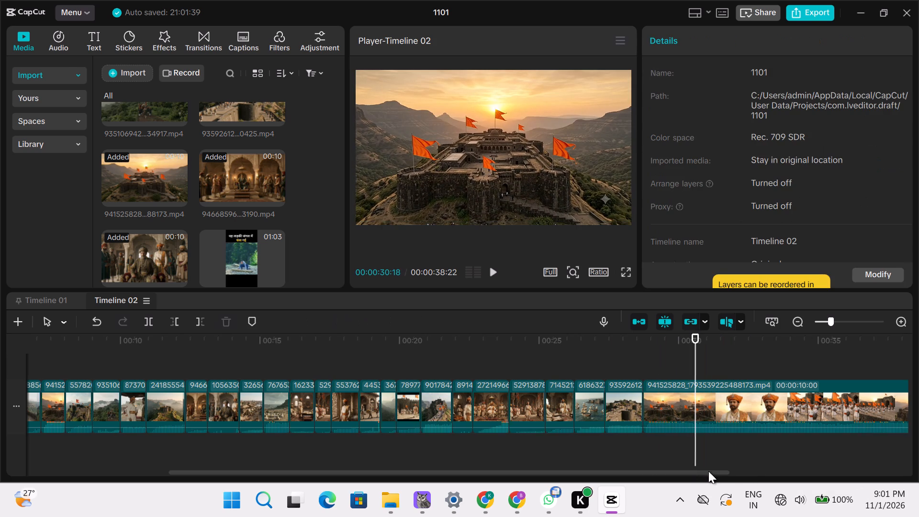
drag(708, 471, 918, 477)
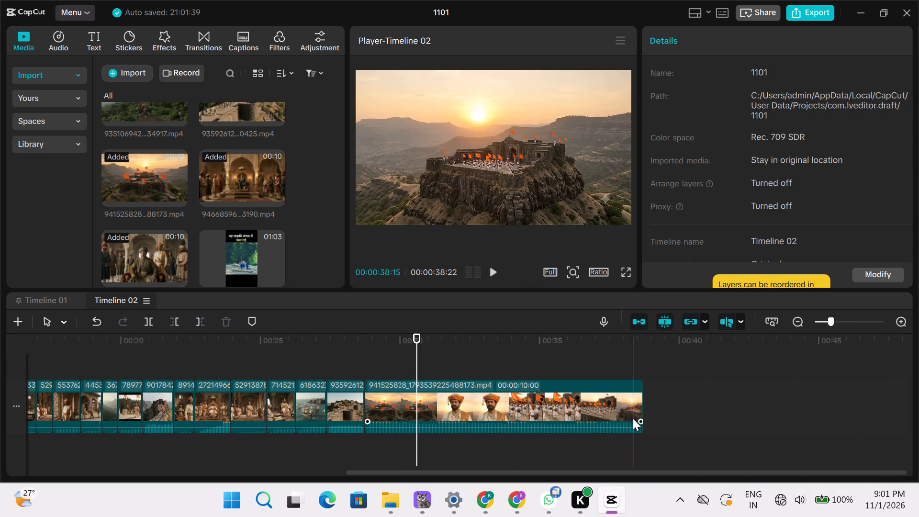
click(644, 401)
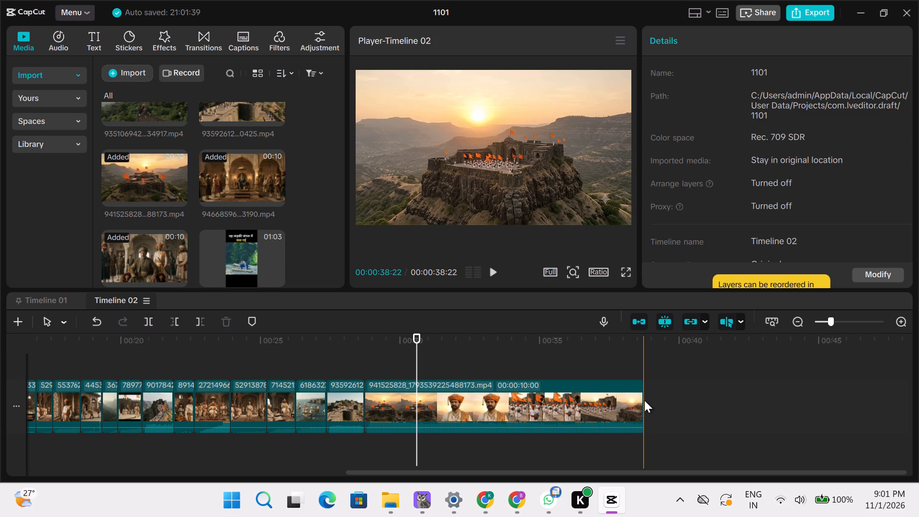
drag(642, 399, 437, 366)
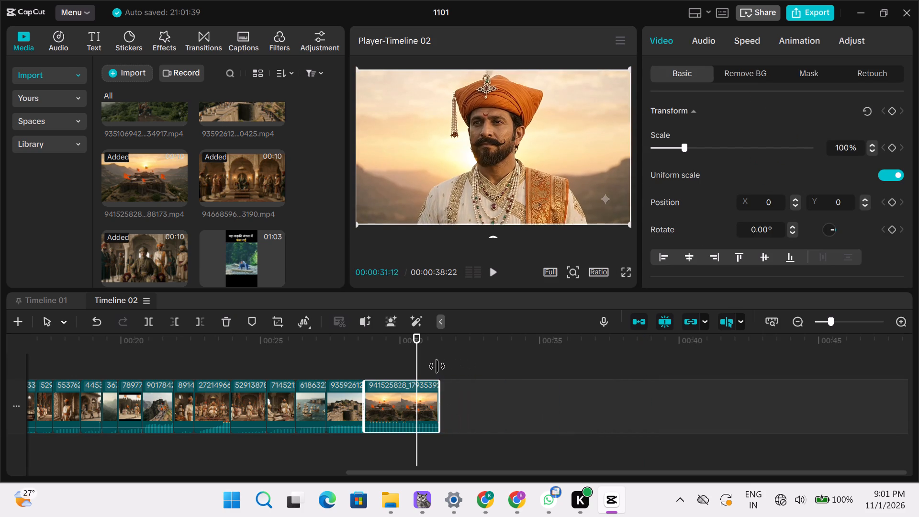
drag(437, 366, 436, 367)
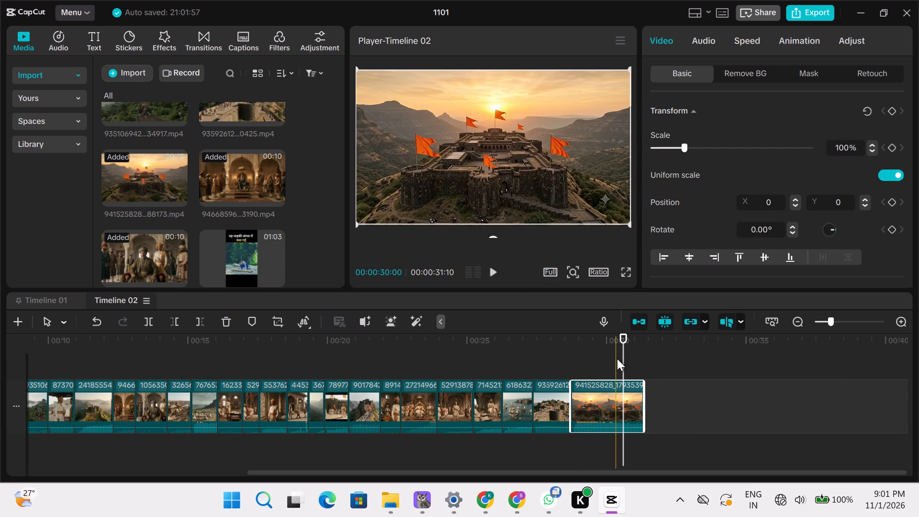
Scrub the playhead through the last part of the sunset fort clip to the end of the sequence.
click(625, 357)
drag(625, 357, 626, 357)
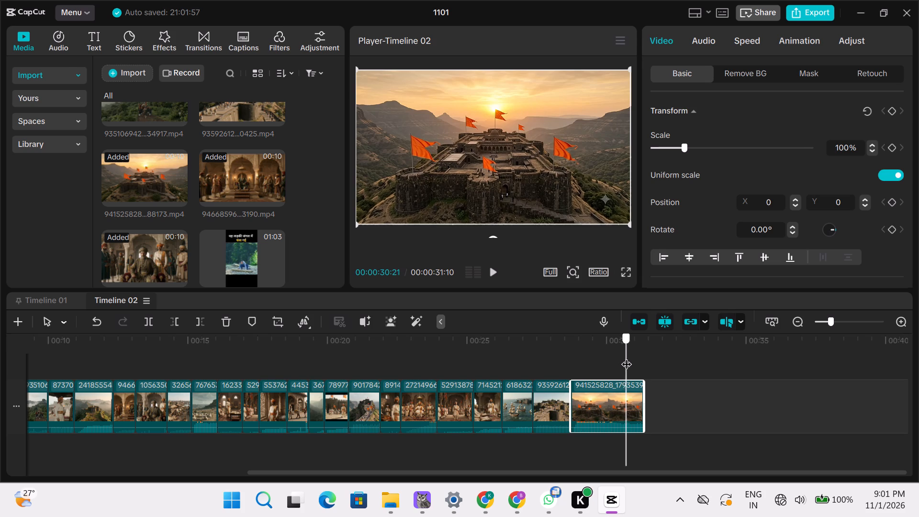
drag(626, 357, 673, 363)
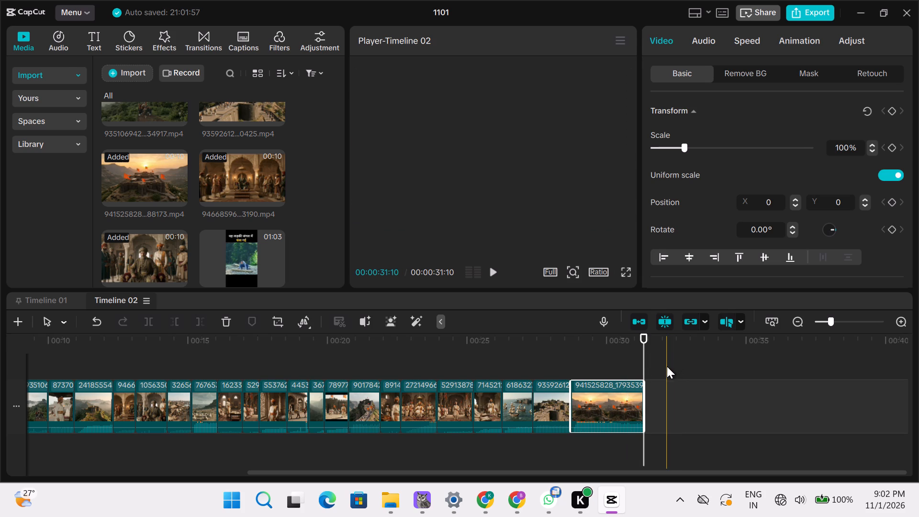
Shorten the last sunset fort clip on the main track to about 1.2 seconds by trimming its end.
drag(647, 407, 614, 406)
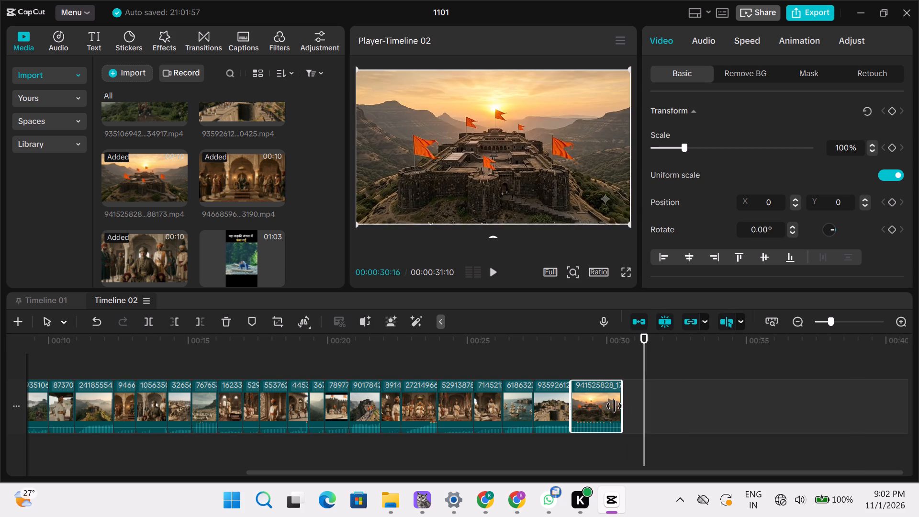
drag(614, 406, 605, 408)
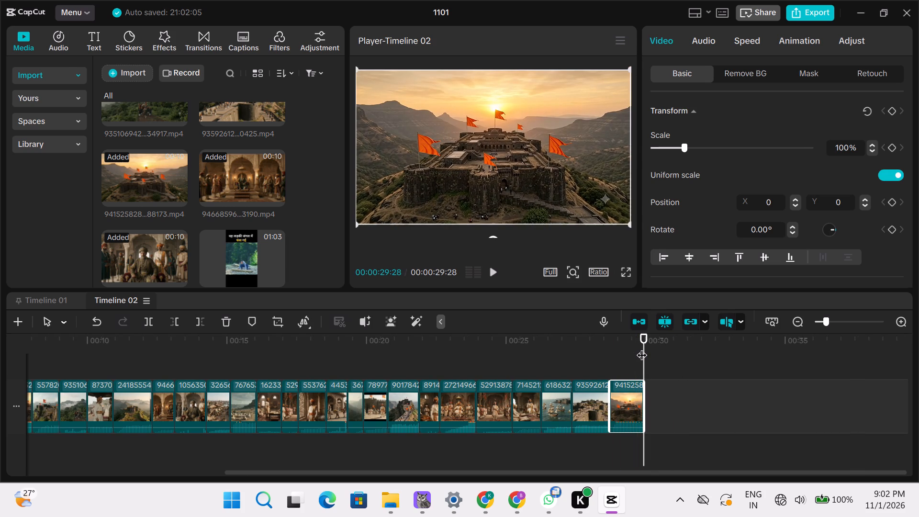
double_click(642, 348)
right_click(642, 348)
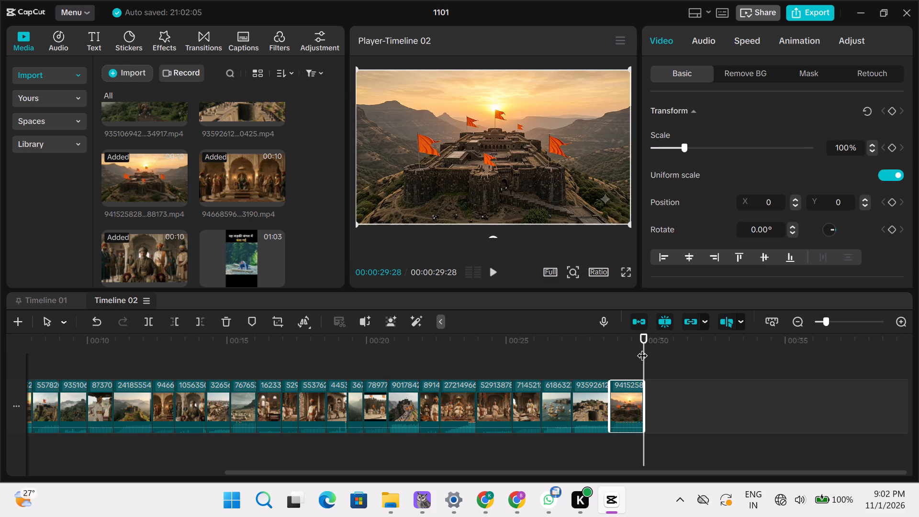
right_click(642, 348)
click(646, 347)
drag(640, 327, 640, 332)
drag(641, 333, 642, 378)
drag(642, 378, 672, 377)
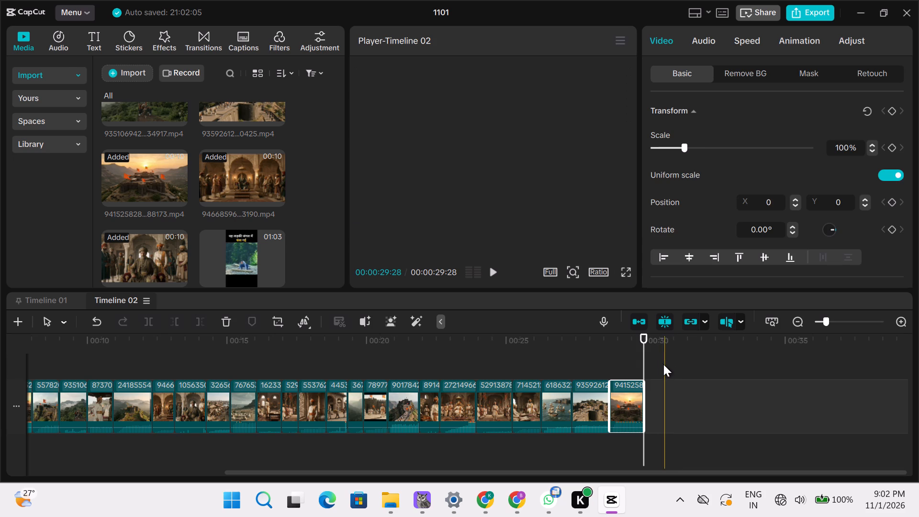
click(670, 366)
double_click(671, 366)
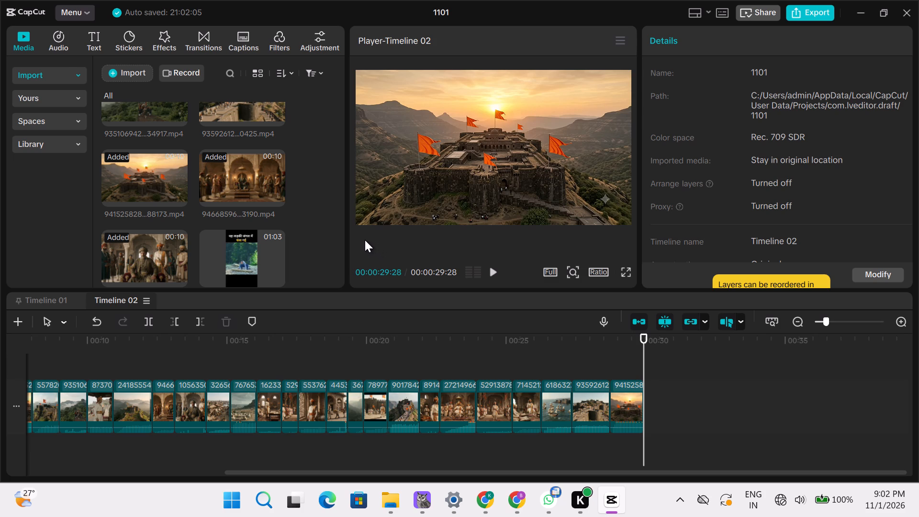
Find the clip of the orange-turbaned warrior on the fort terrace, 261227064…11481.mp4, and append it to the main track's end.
scroll(219, 169, down, 1)
scroll(202, 167, up, 2)
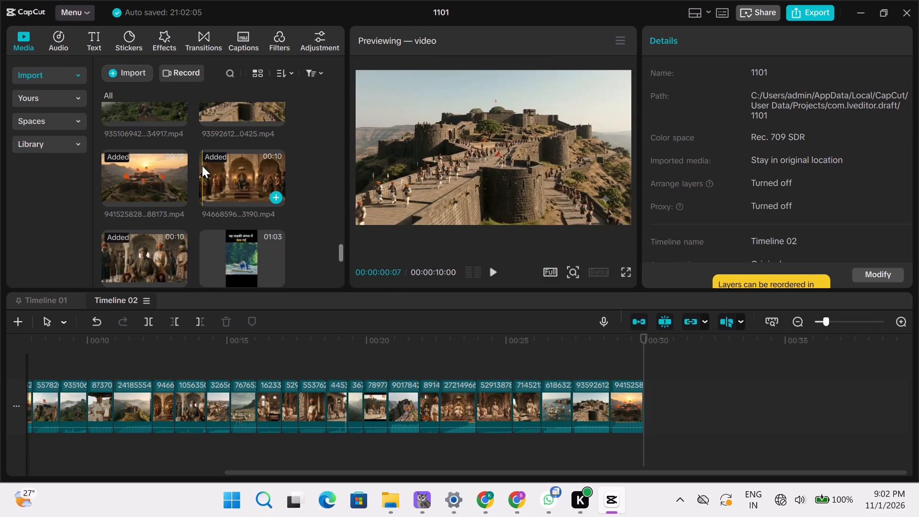
scroll(199, 171, up, 2)
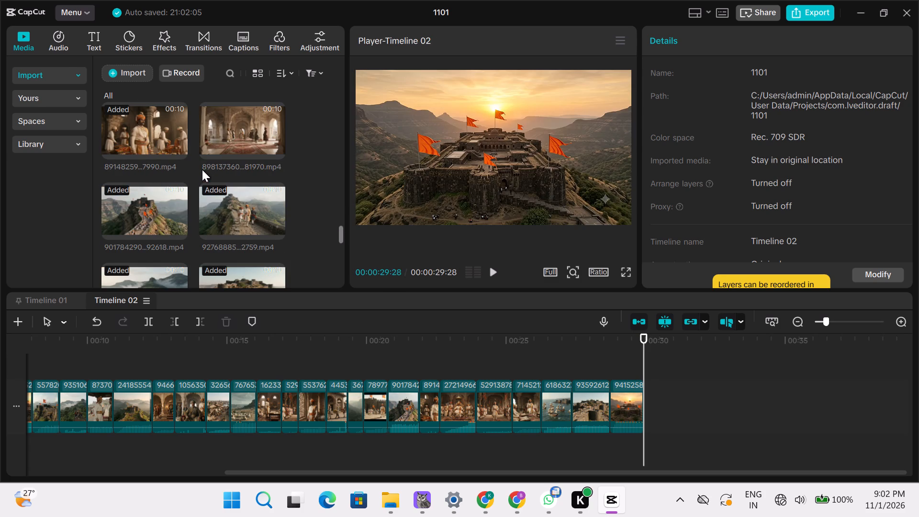
scroll(202, 169, up, 4)
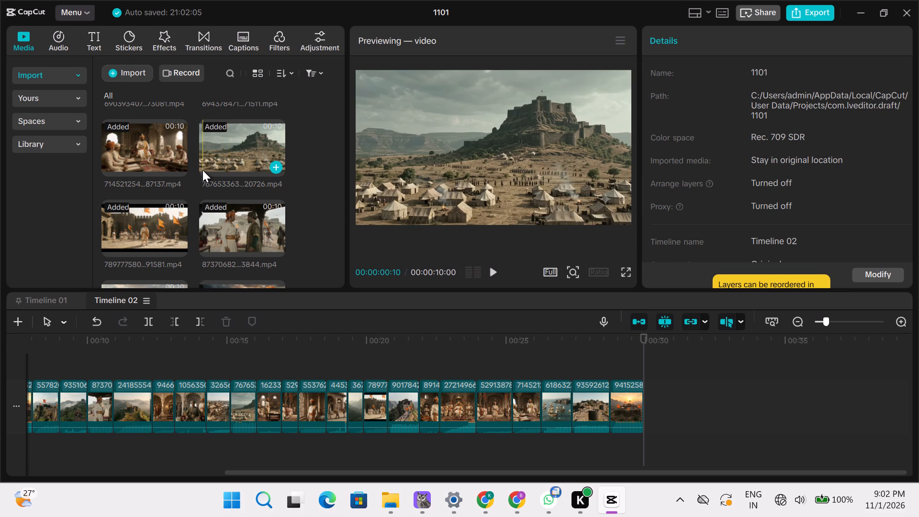
scroll(202, 170, up, 3)
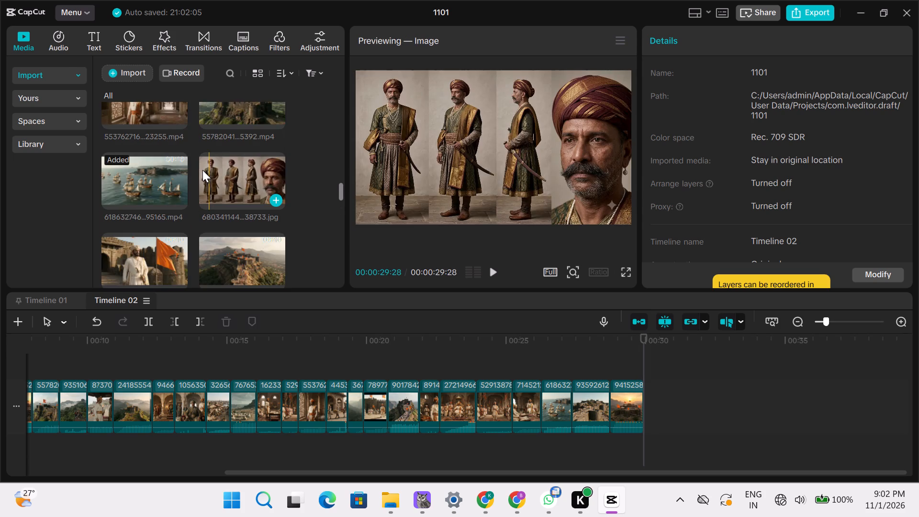
scroll(202, 170, up, 2)
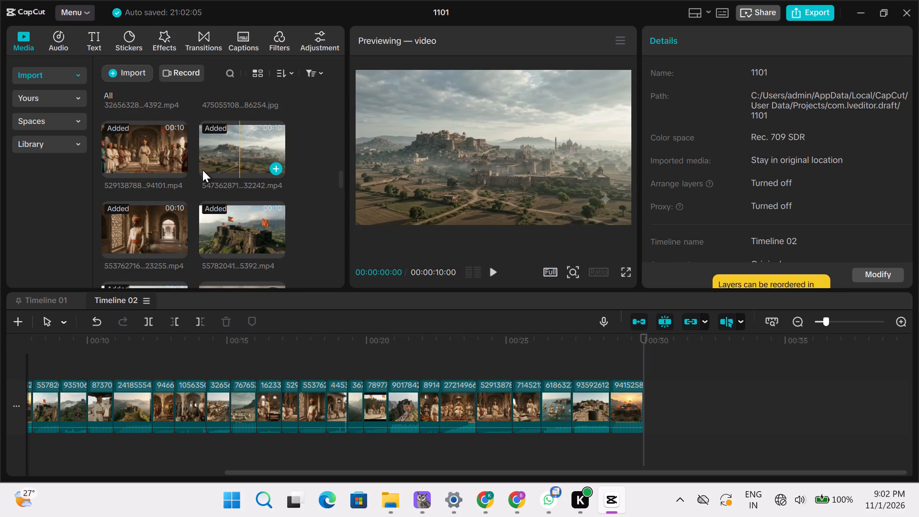
scroll(202, 170, up, 2)
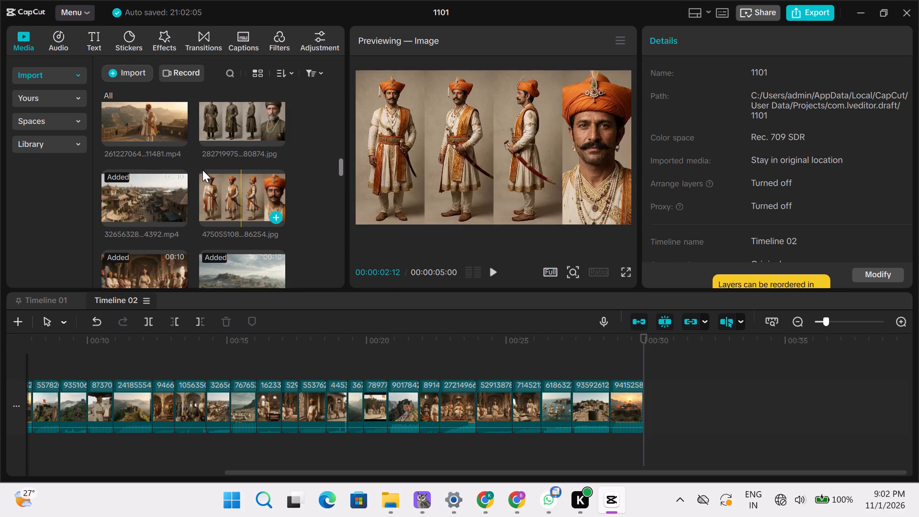
scroll(202, 170, up, 1)
drag(152, 178, 154, 177)
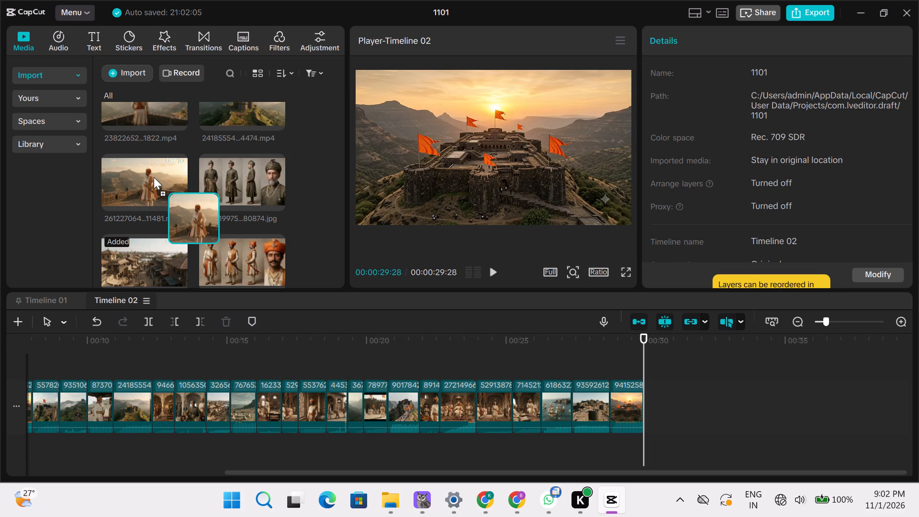
drag(154, 177, 658, 372)
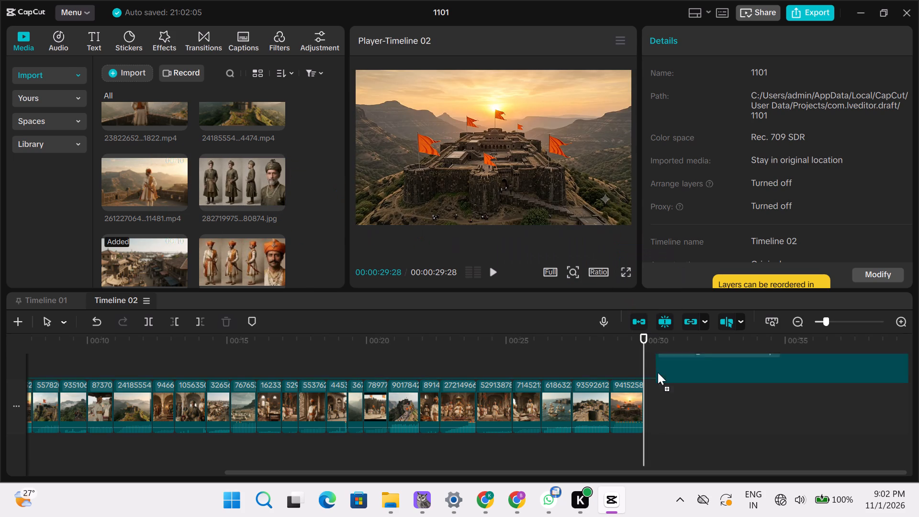
drag(658, 372, 649, 411)
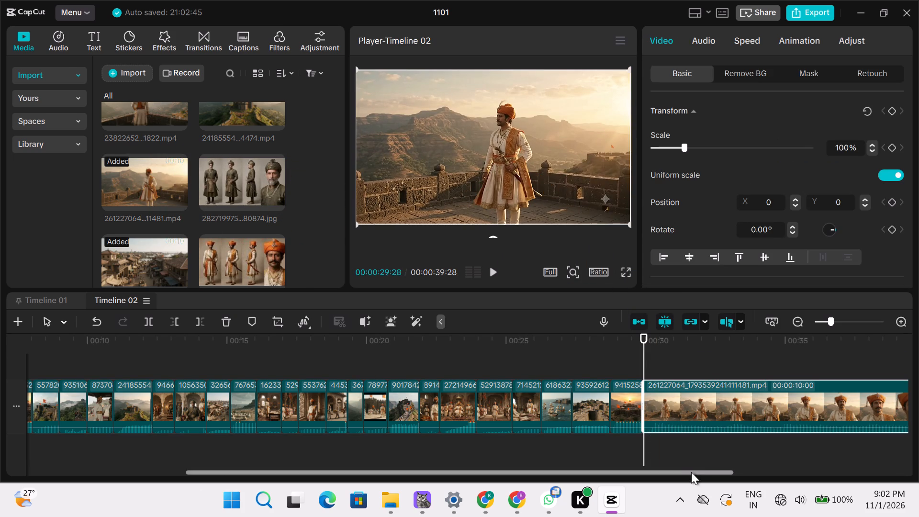
Trim the end of the terrace warrior clip to about 1.5 seconds.
drag(706, 468, 694, 471)
drag(689, 471, 894, 476)
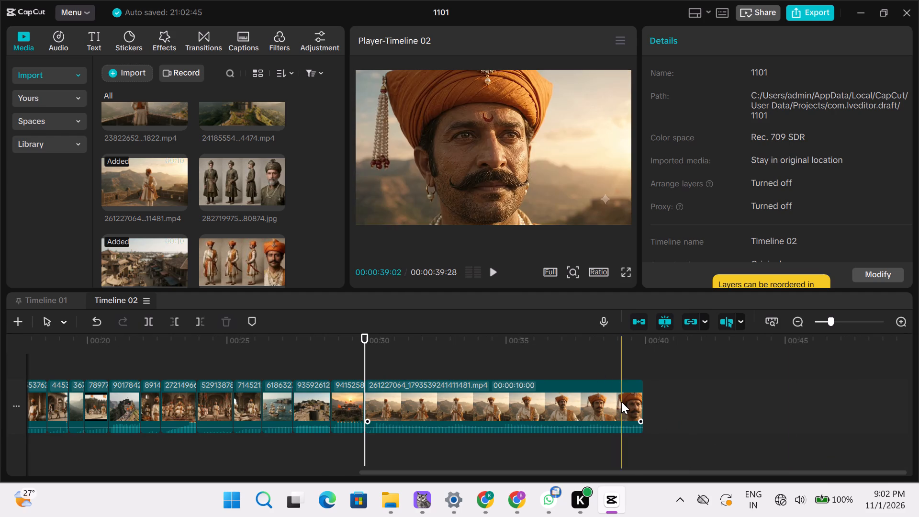
drag(642, 397, 542, 389)
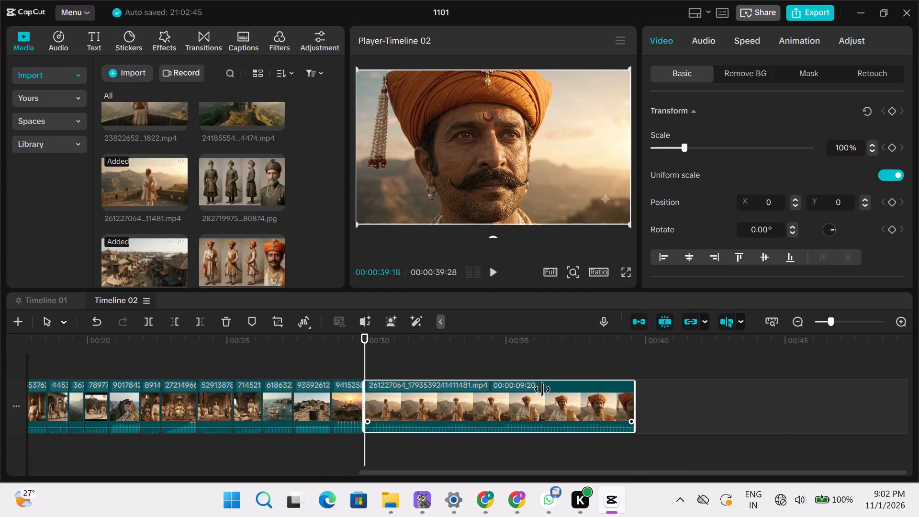
drag(542, 389, 404, 389)
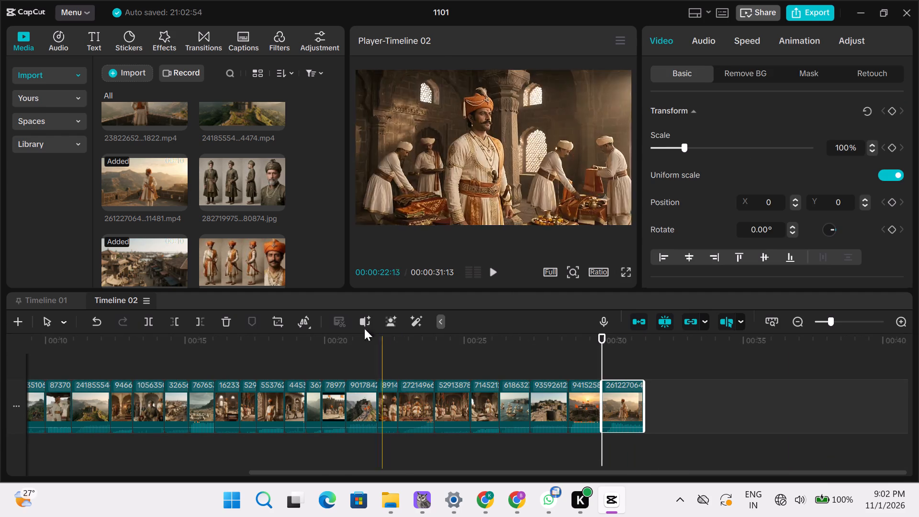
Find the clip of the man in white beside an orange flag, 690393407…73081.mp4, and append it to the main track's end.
scroll(217, 195, down, 3)
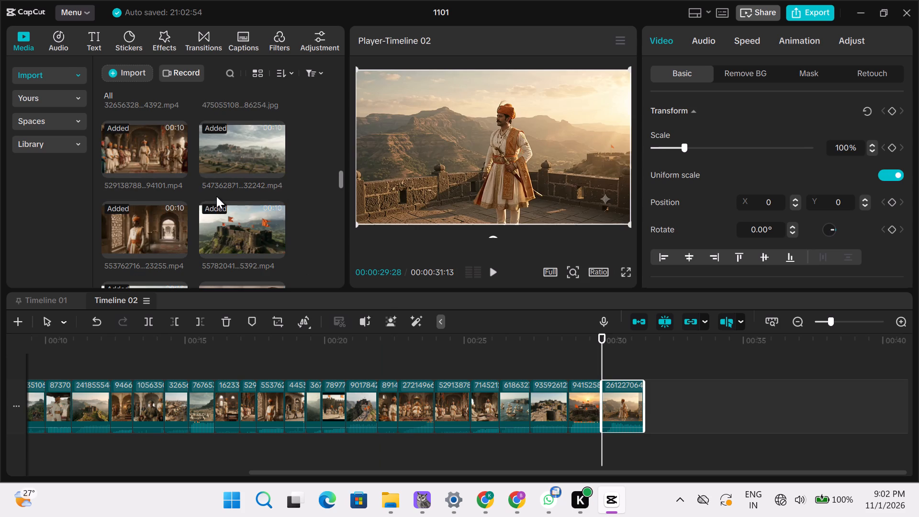
scroll(216, 200, down, 3)
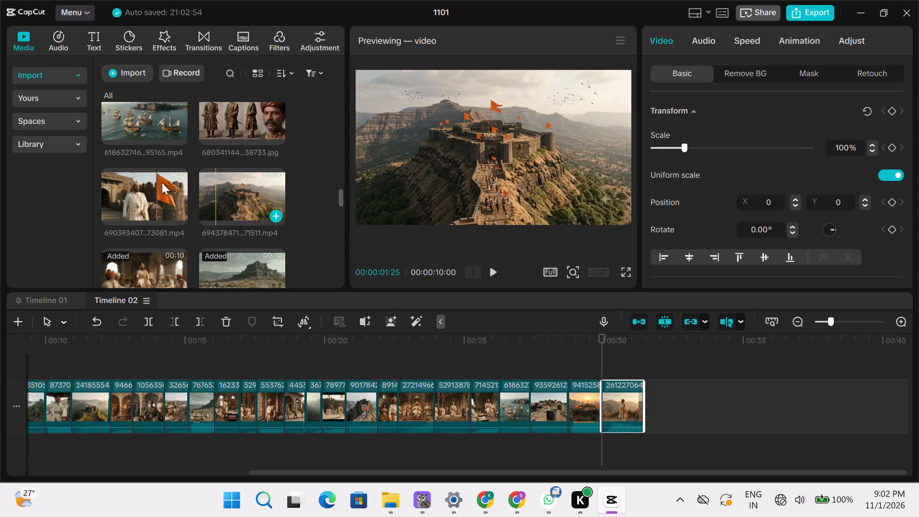
drag(154, 180, 695, 320)
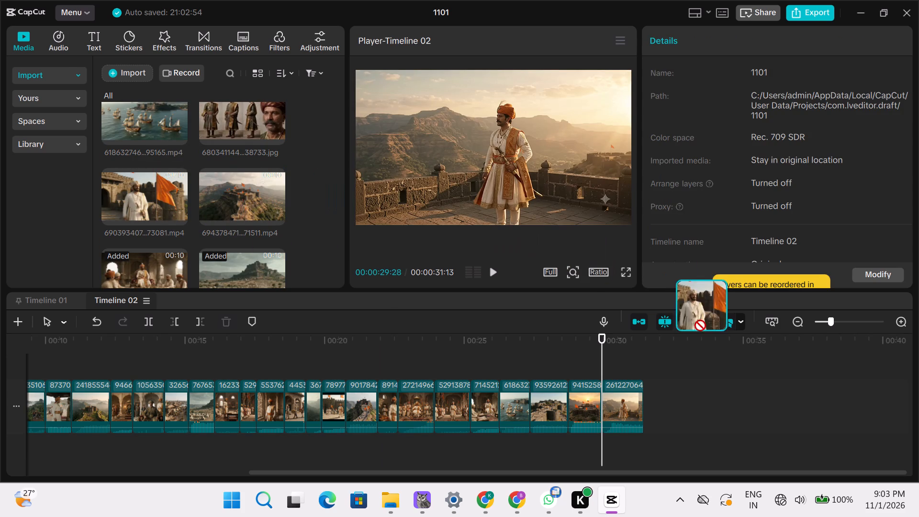
drag(695, 320, 650, 403)
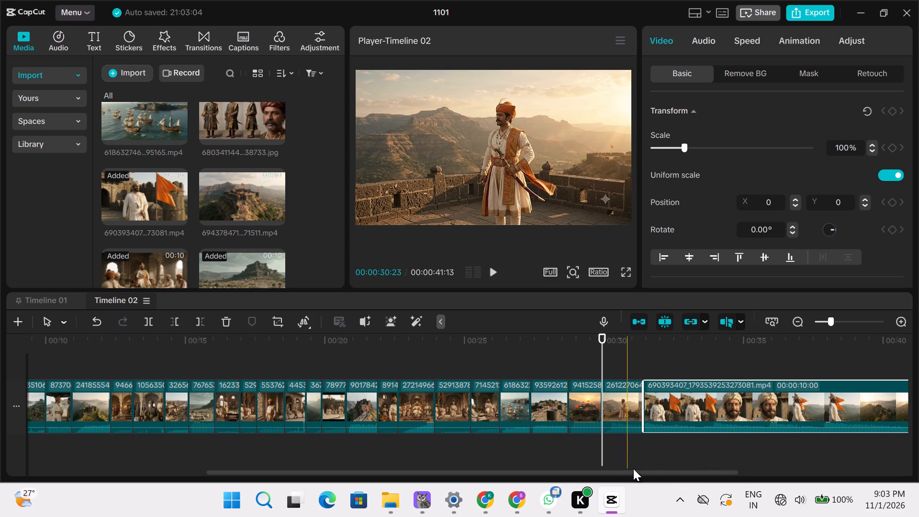
Trim the end of the man-with-orange-flag clip to about 1.5 seconds.
click(733, 470)
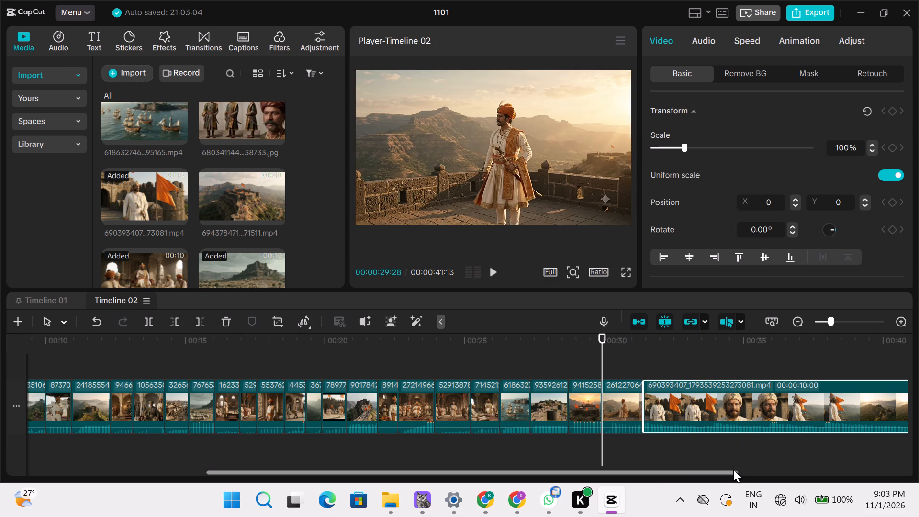
drag(733, 470, 918, 465)
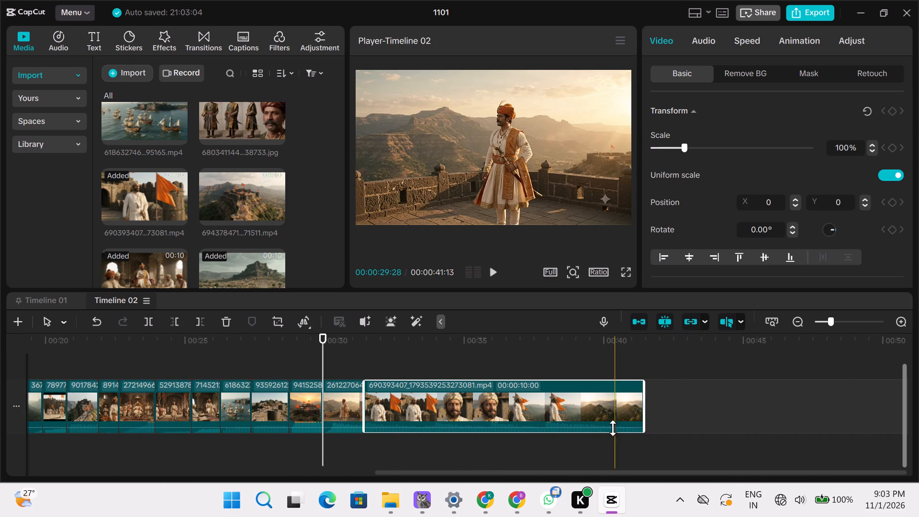
drag(647, 397, 606, 393)
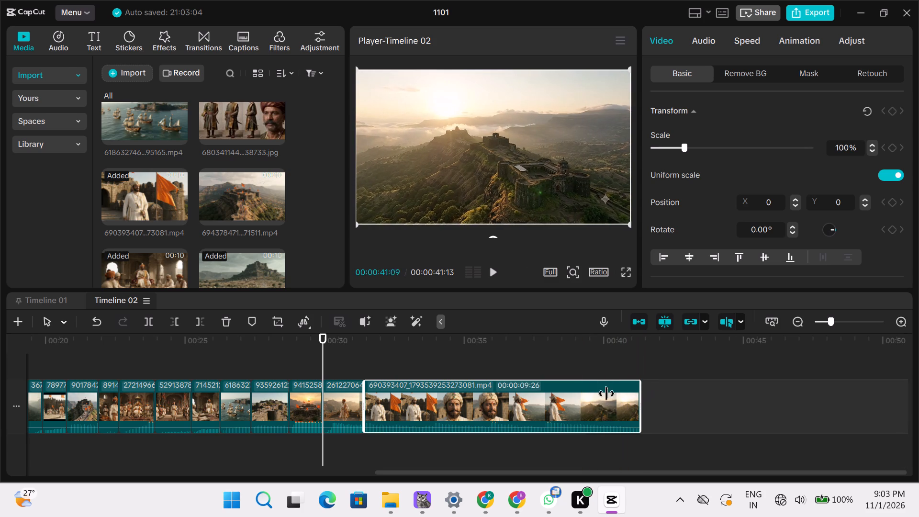
drag(606, 393, 407, 393)
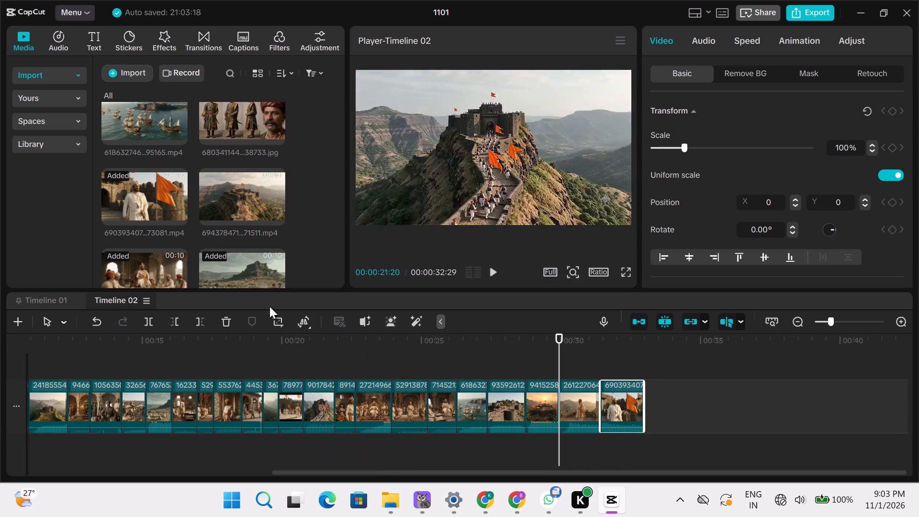
Find the clip of the stone fort flying one orange flag, 87988176…0385.mp4, and append it to the main track's end.
scroll(197, 202, up, 2)
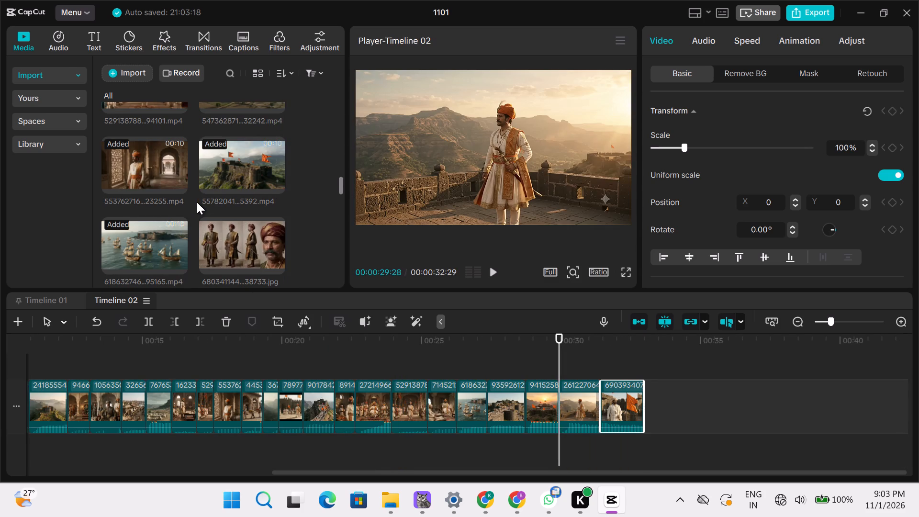
scroll(197, 202, up, 1)
scroll(197, 201, down, 4)
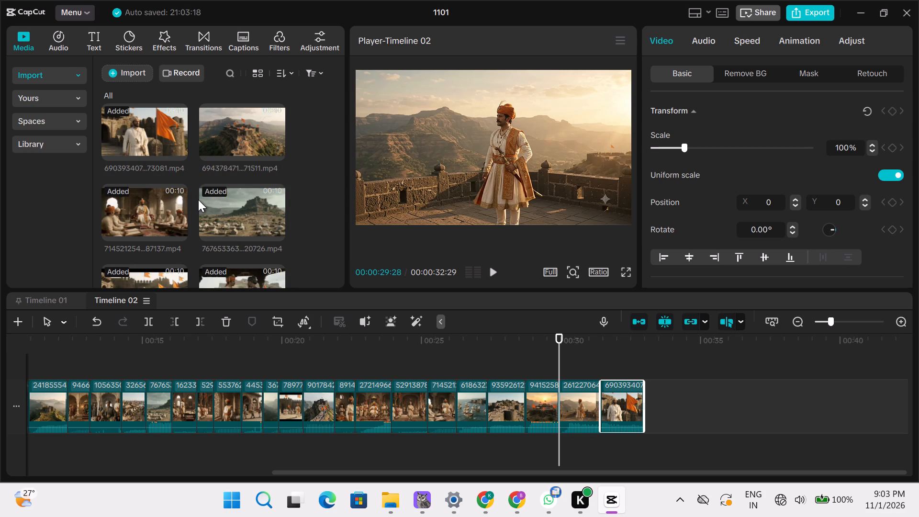
scroll(198, 200, down, 2)
drag(156, 225, 158, 225)
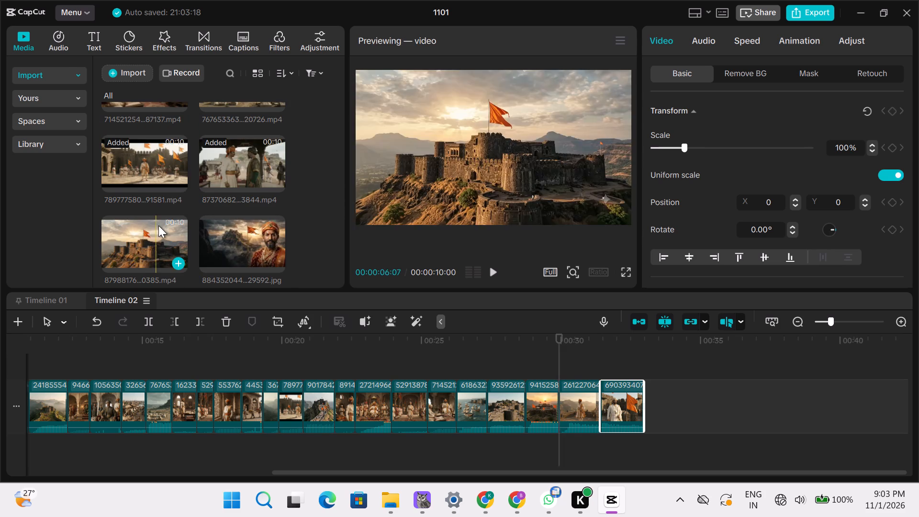
drag(158, 225, 650, 398)
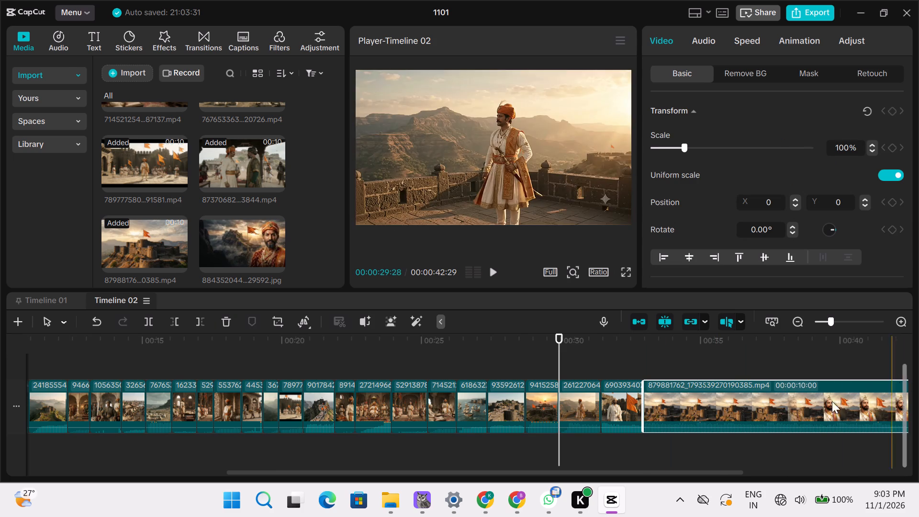
Trim the end of the single-flag stone fort clip to about 1.4 seconds.
click(719, 465)
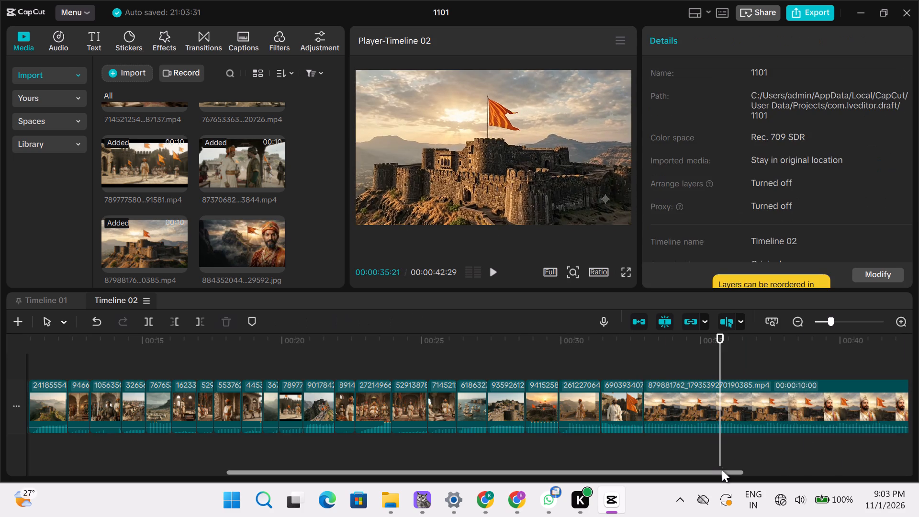
drag(724, 469, 718, 476)
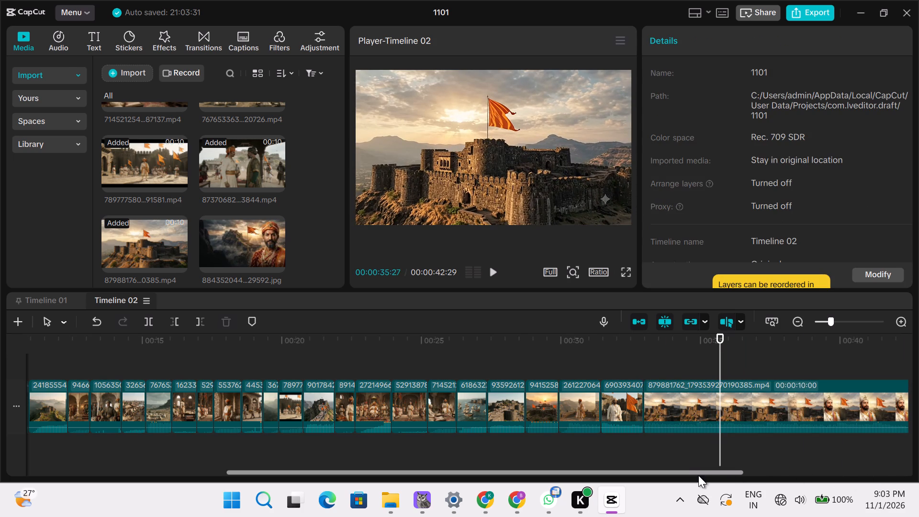
drag(698, 471, 918, 464)
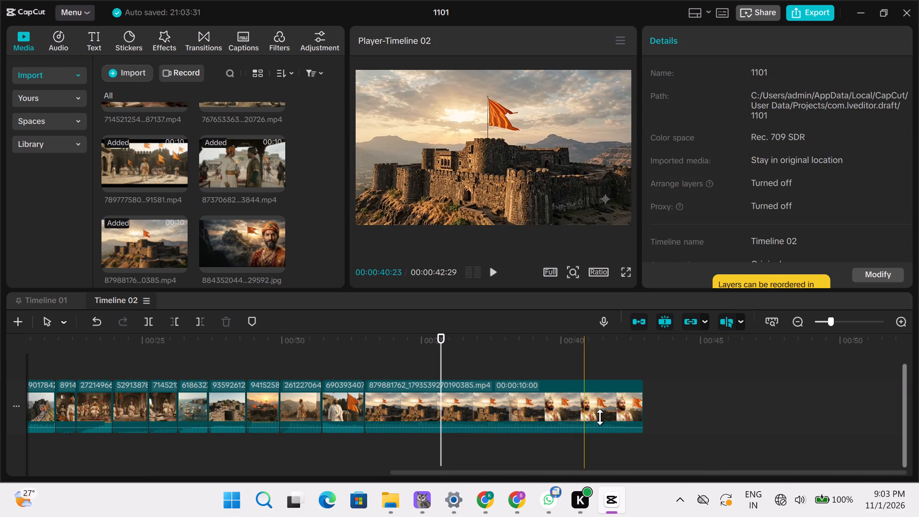
drag(645, 402, 599, 400)
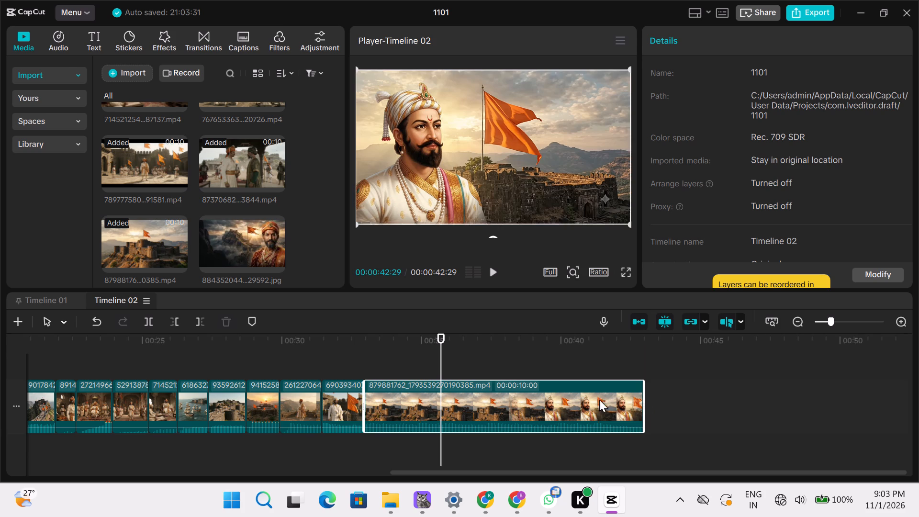
drag(599, 400, 578, 398)
drag(649, 393, 641, 393)
drag(640, 393, 634, 392)
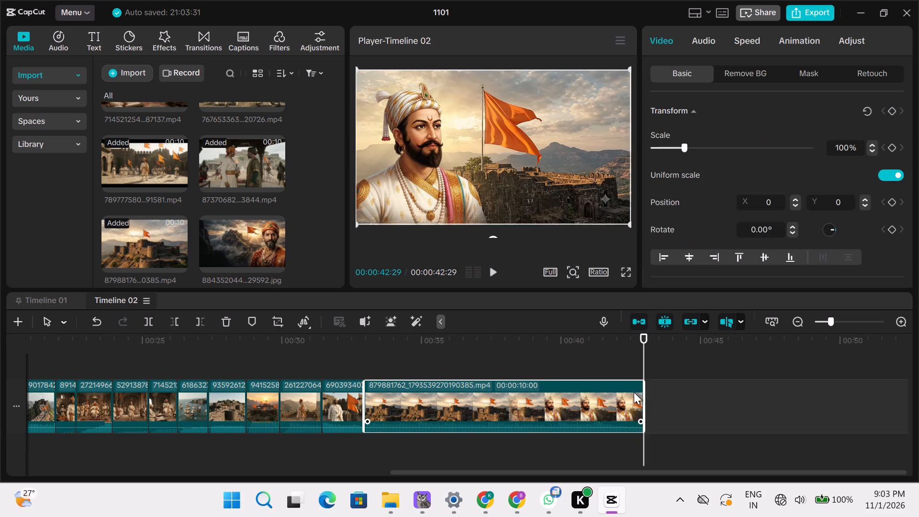
drag(634, 392, 401, 396)
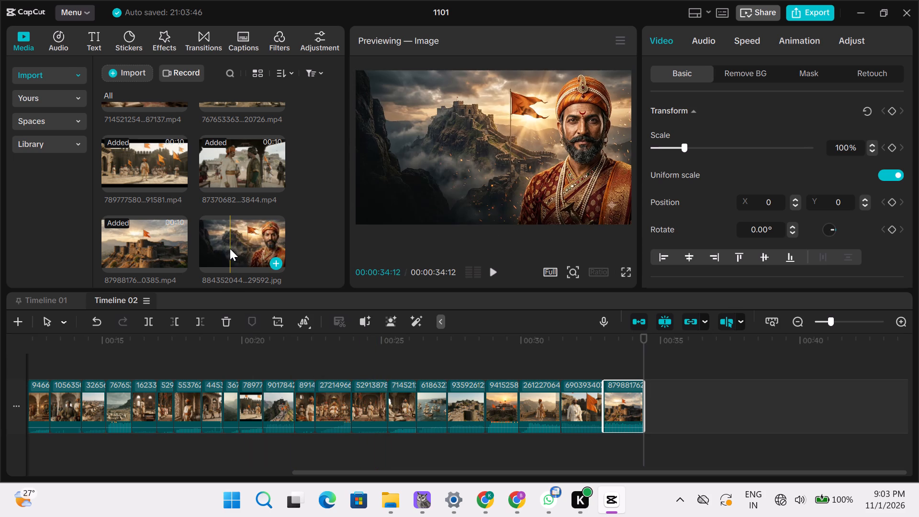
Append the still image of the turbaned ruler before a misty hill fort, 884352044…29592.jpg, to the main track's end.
drag(230, 248, 659, 412)
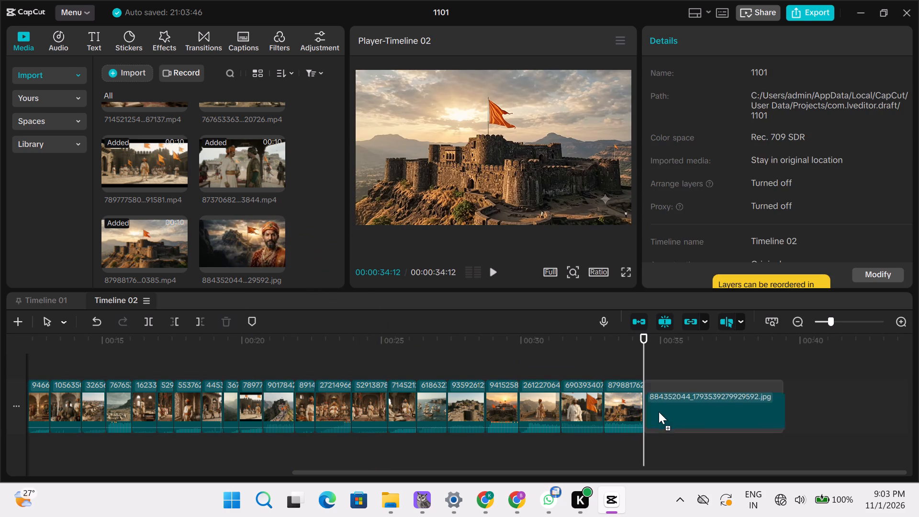
drag(659, 412, 649, 403)
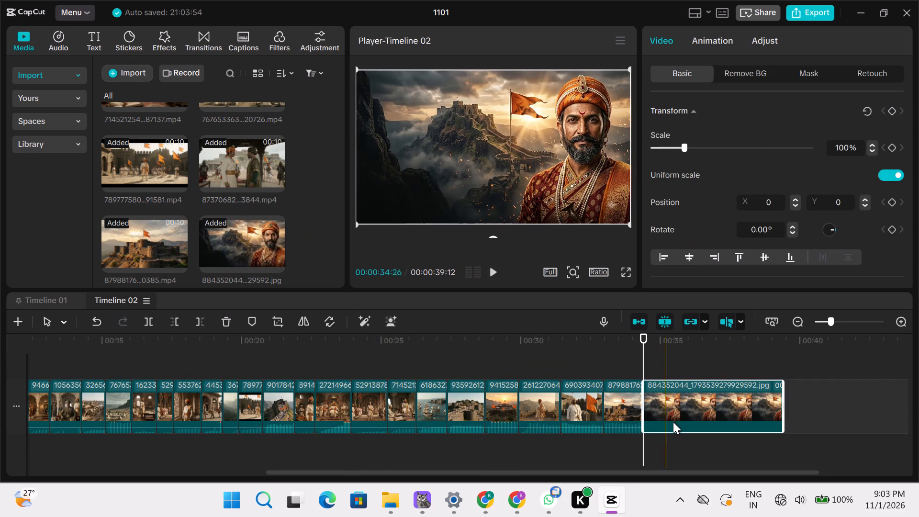
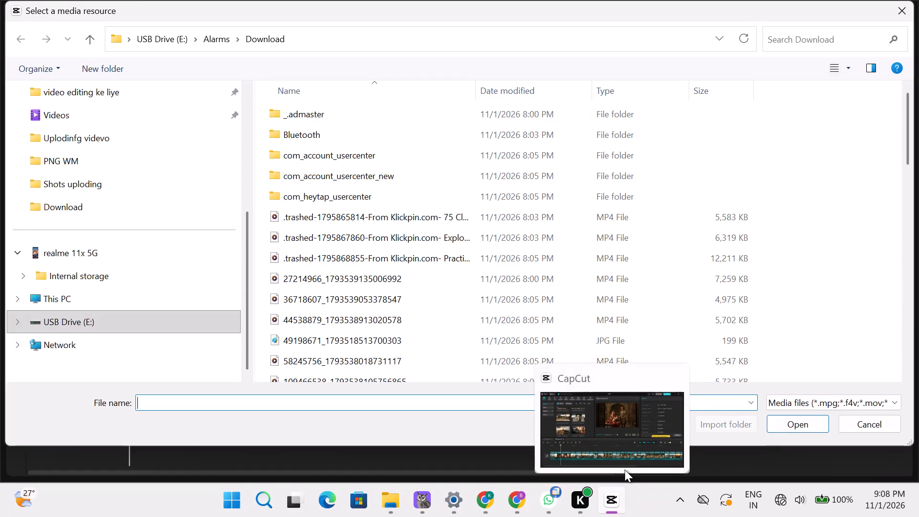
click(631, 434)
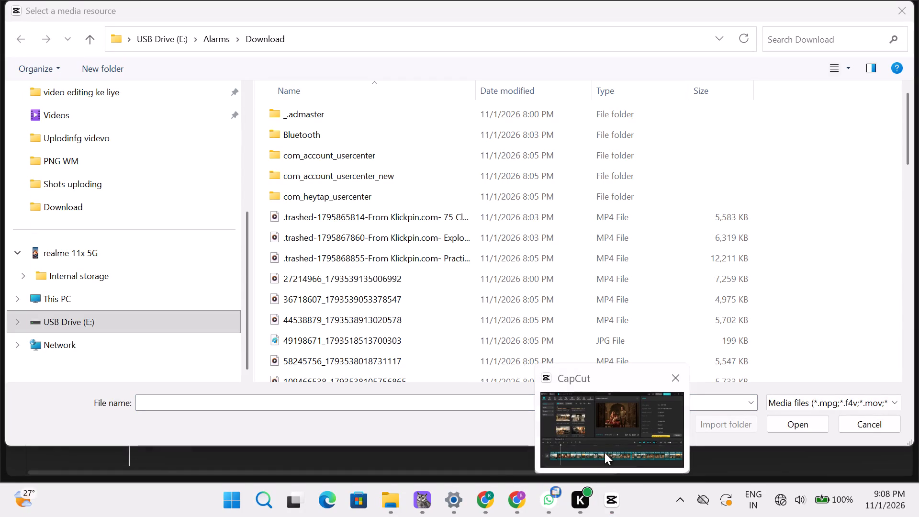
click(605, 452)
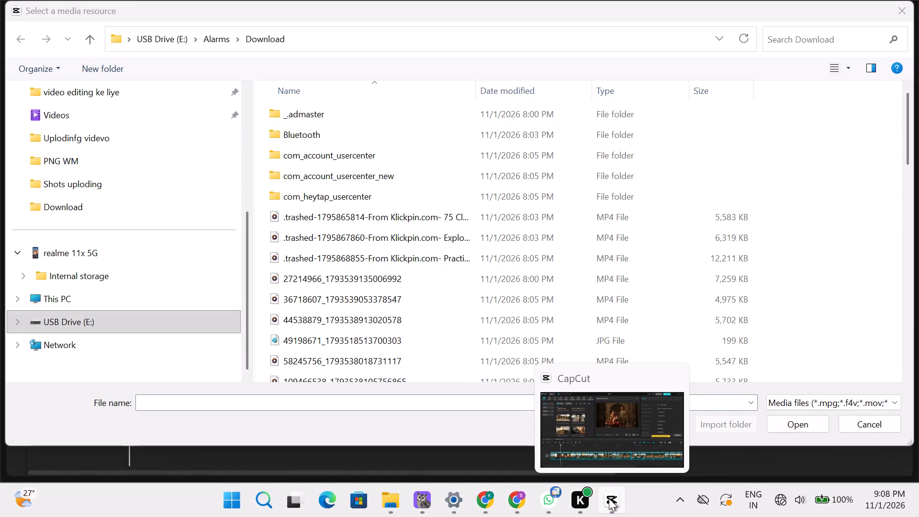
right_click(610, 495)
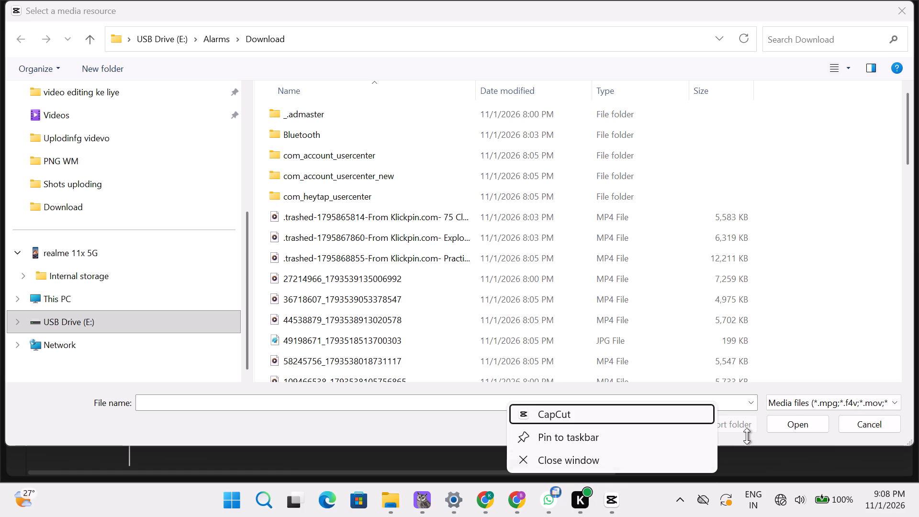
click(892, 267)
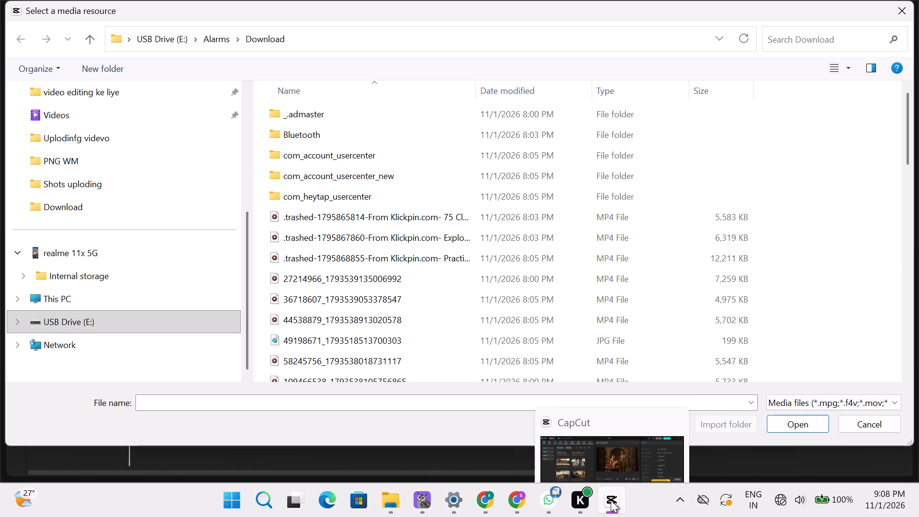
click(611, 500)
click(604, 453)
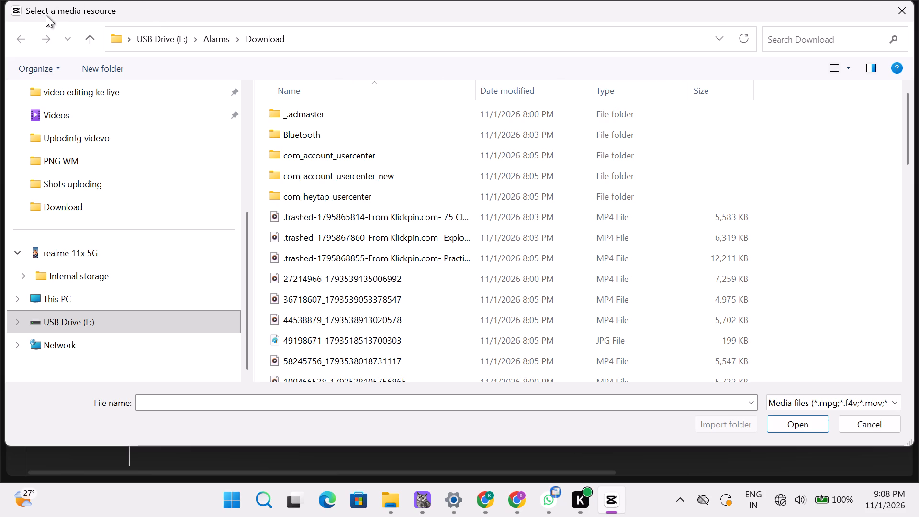
Look through the Download folder on USB Drive (E:) and its Bluetooth subfolder for media to import.
click(22, 38)
scroll(293, 224, down, 2)
scroll(488, 196, up, 1)
scroll(484, 200, down, 1)
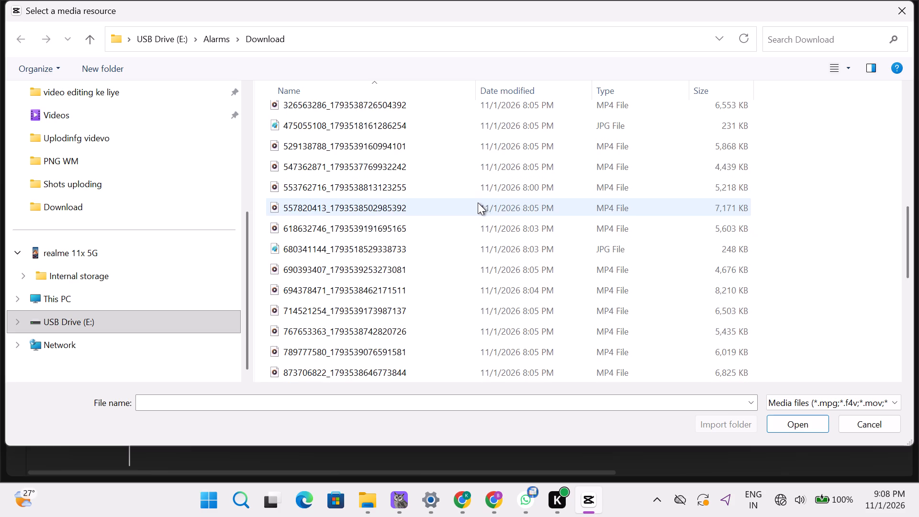
scroll(478, 202, up, 4)
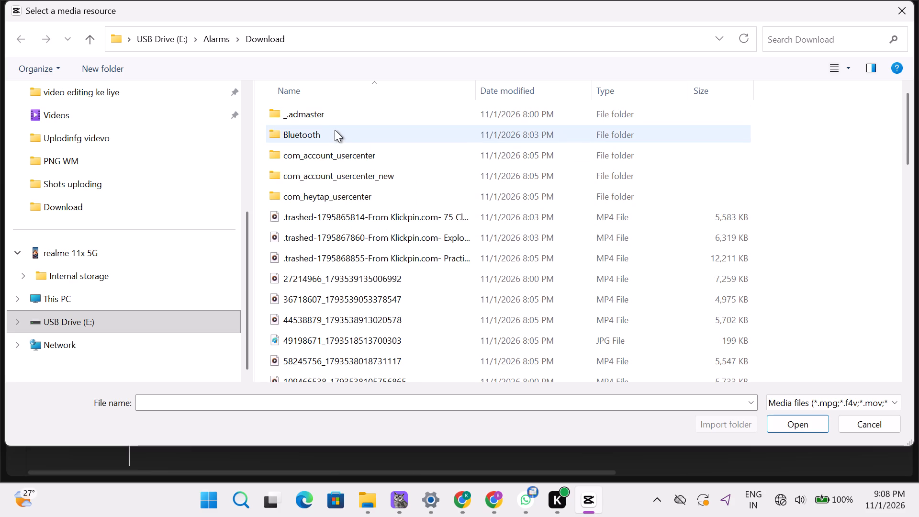
click(336, 135)
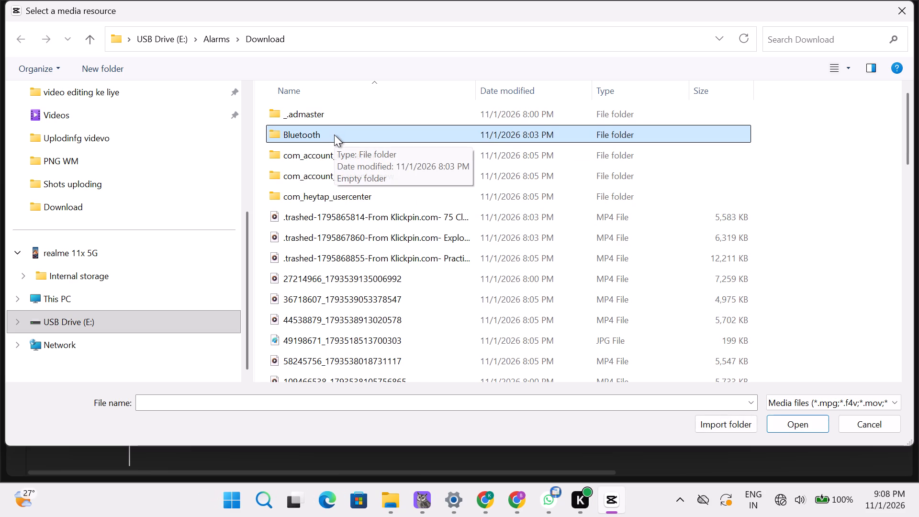
right_click(334, 135)
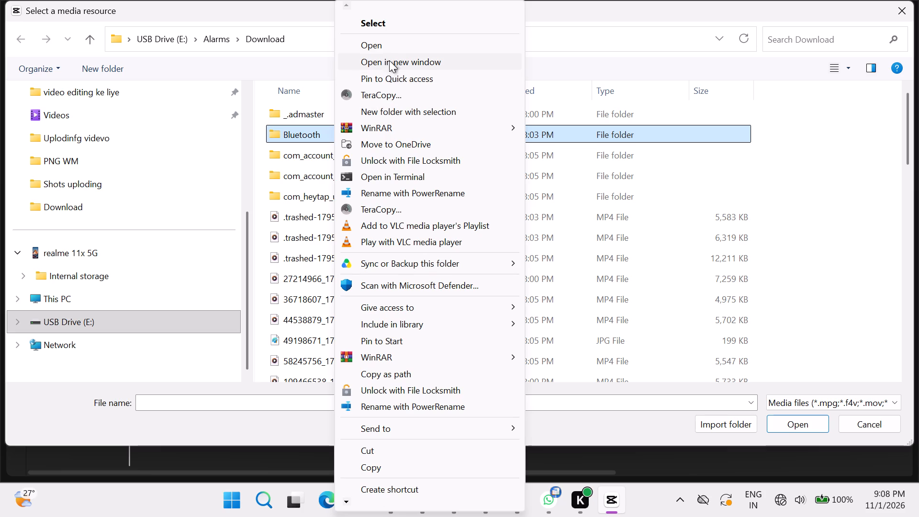
click(403, 46)
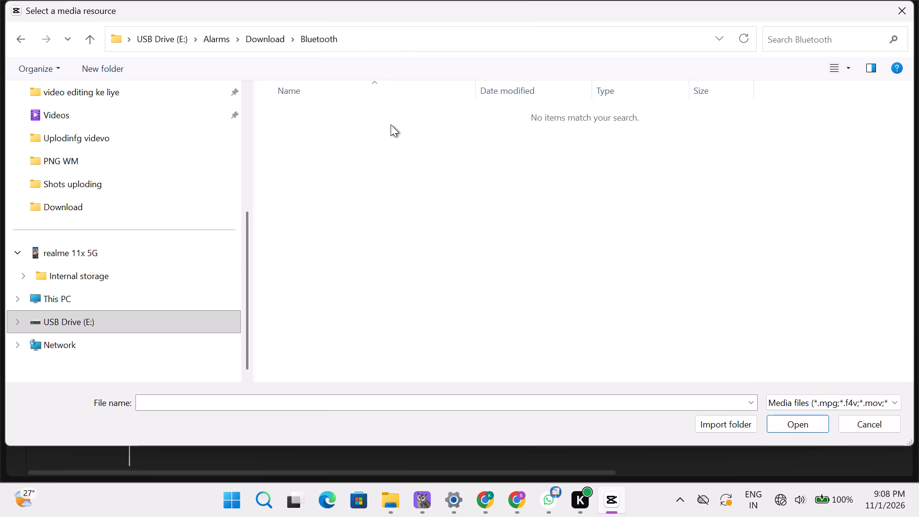
click(540, 118)
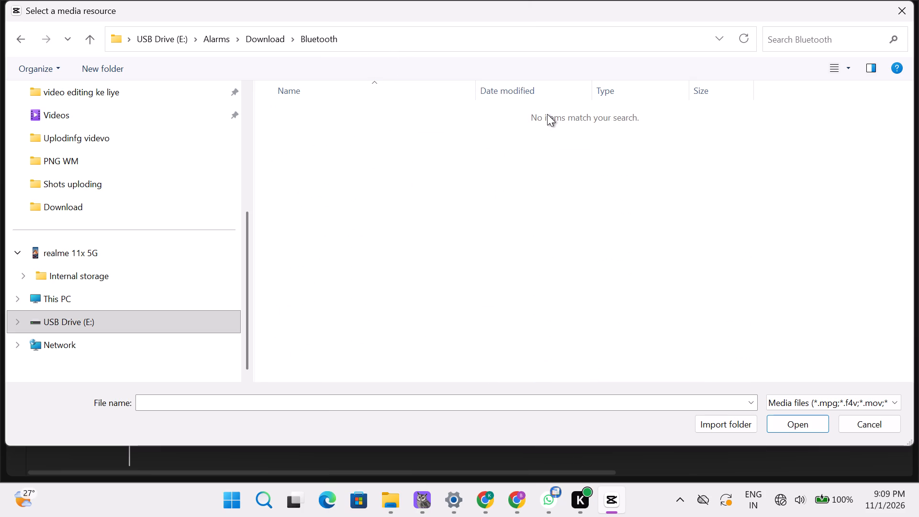
click(547, 114)
right_click(547, 114)
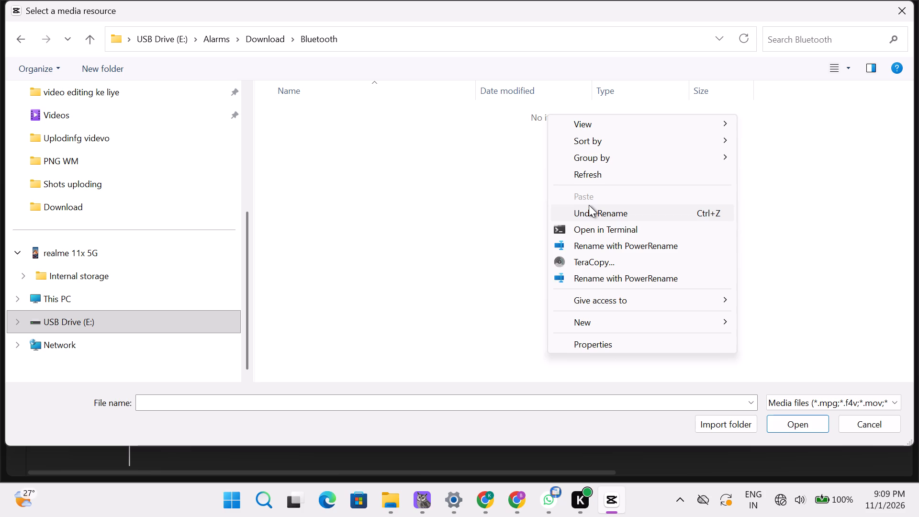
click(593, 192)
middle_click(593, 192)
click(593, 192)
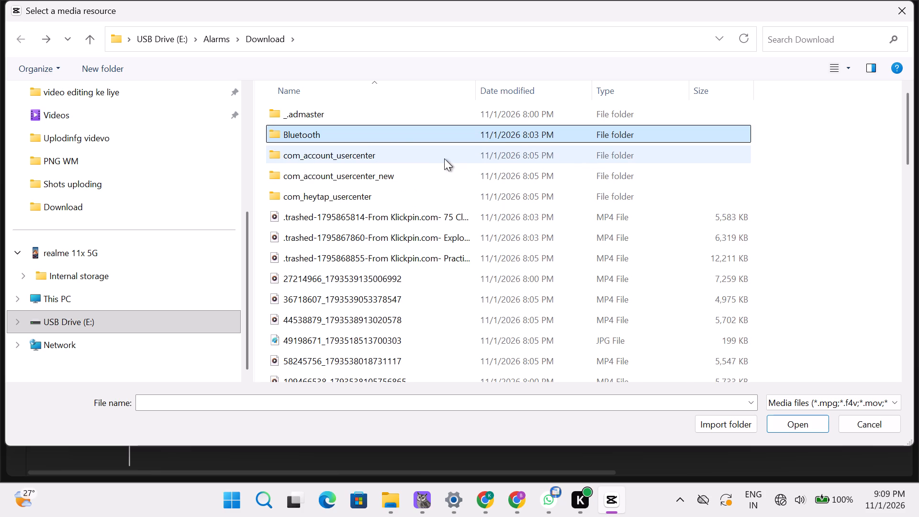
Open the Bluetooth subfolder of Download again and bring up the options for its empty area.
click(386, 133)
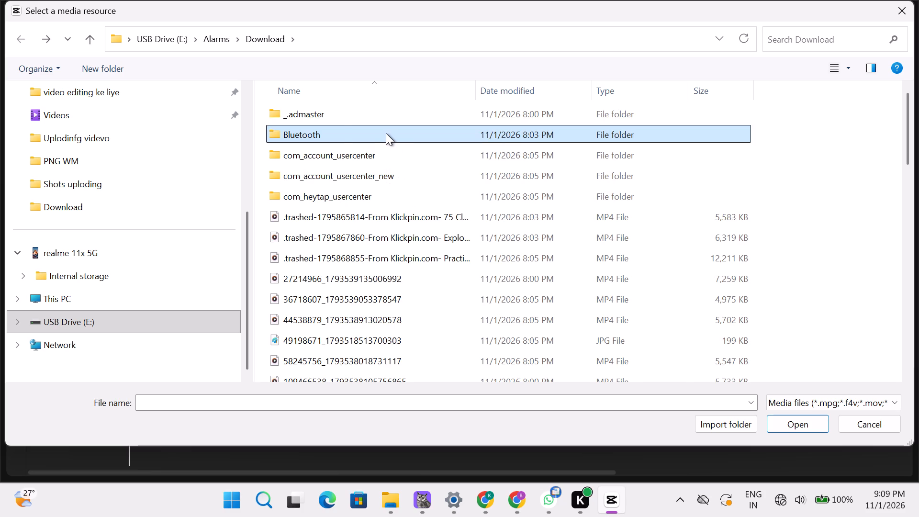
right_click(389, 131)
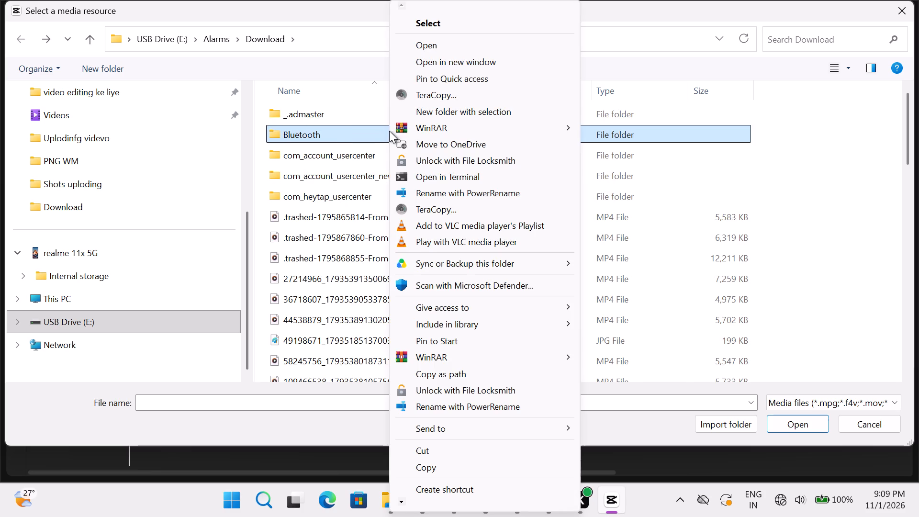
click(445, 43)
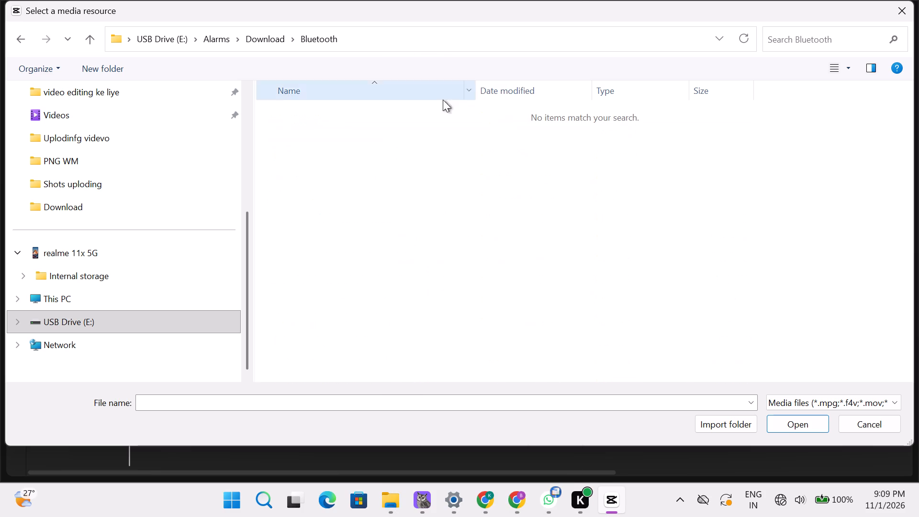
right_click(528, 118)
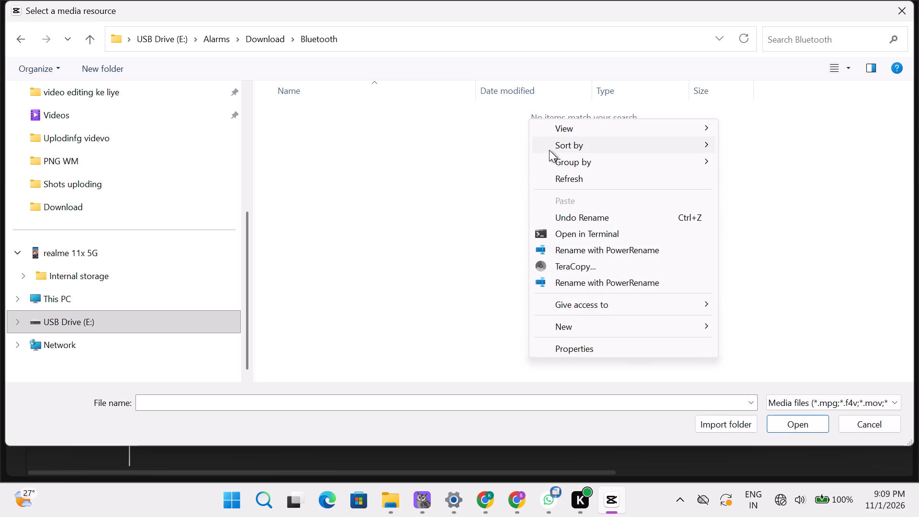
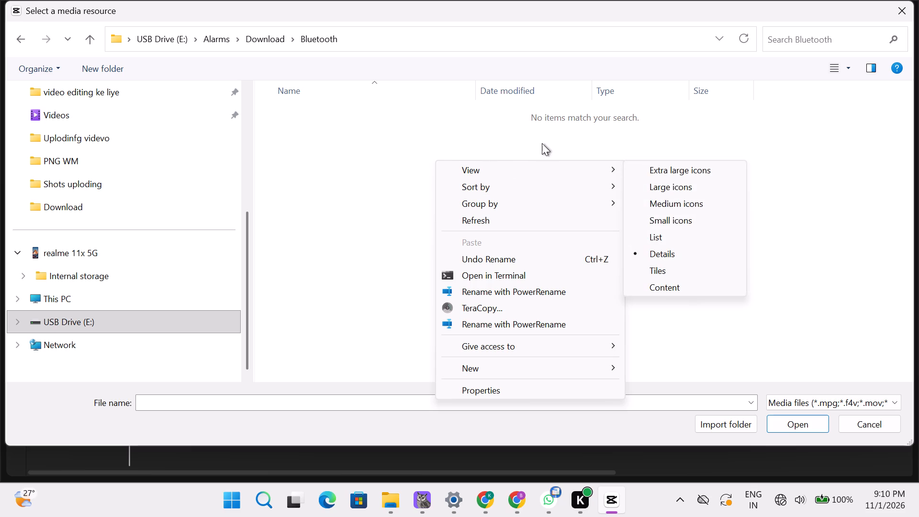
Look through the Download folder, the Shots uploding folder and the root of USB Drive (E:), and leave without importing.
click(22, 40)
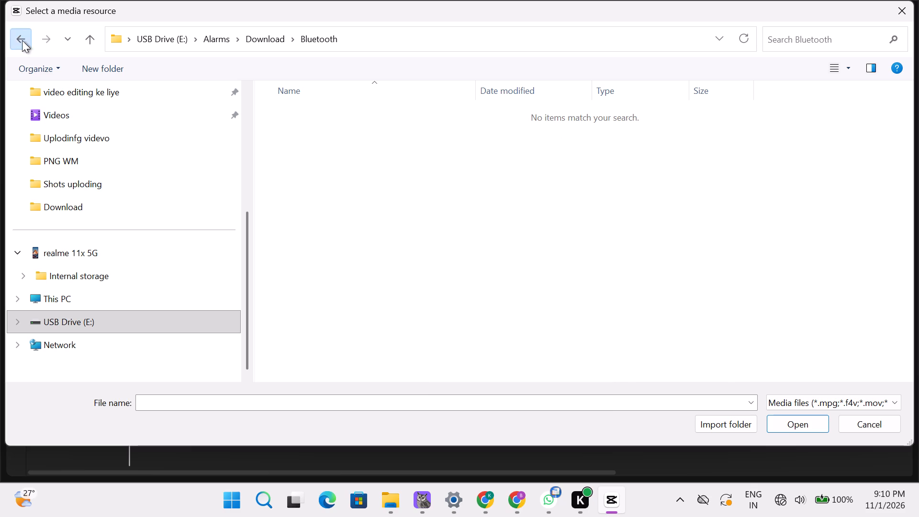
scroll(315, 235, down, 5)
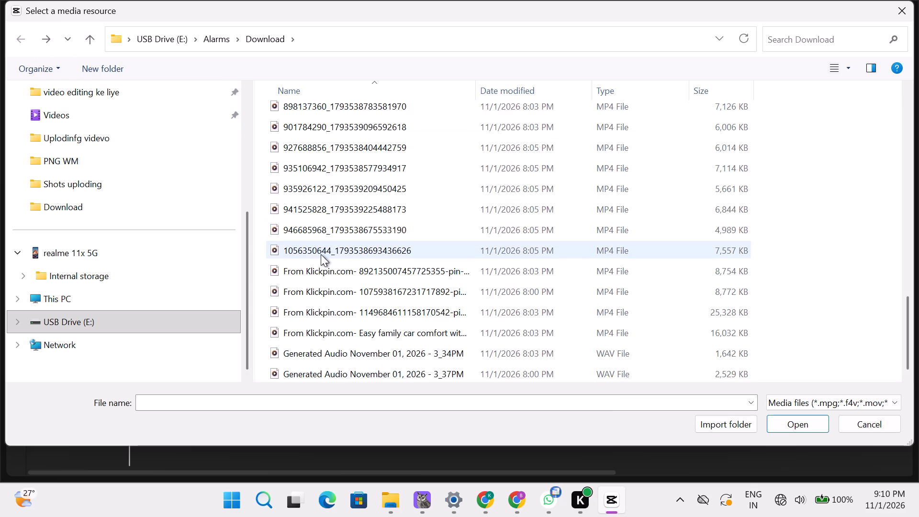
scroll(321, 254, down, 5)
right_click(349, 321)
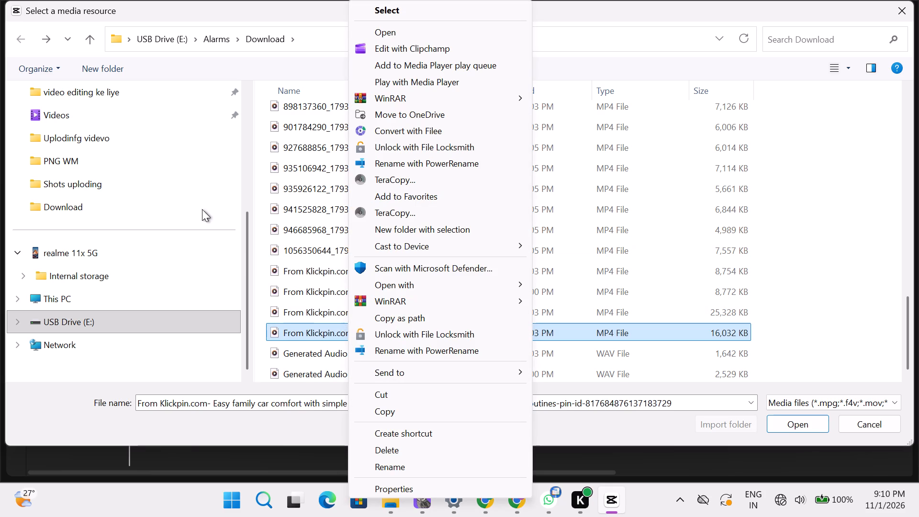
click(207, 194)
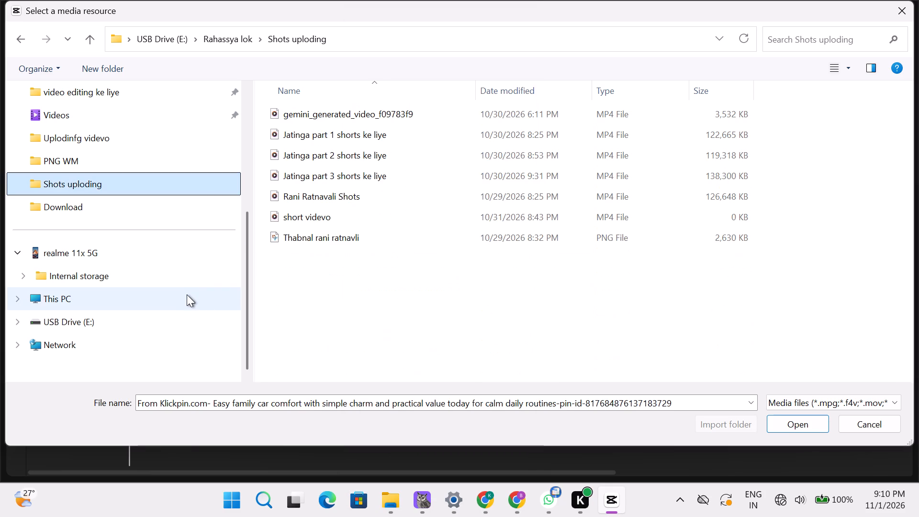
click(166, 311)
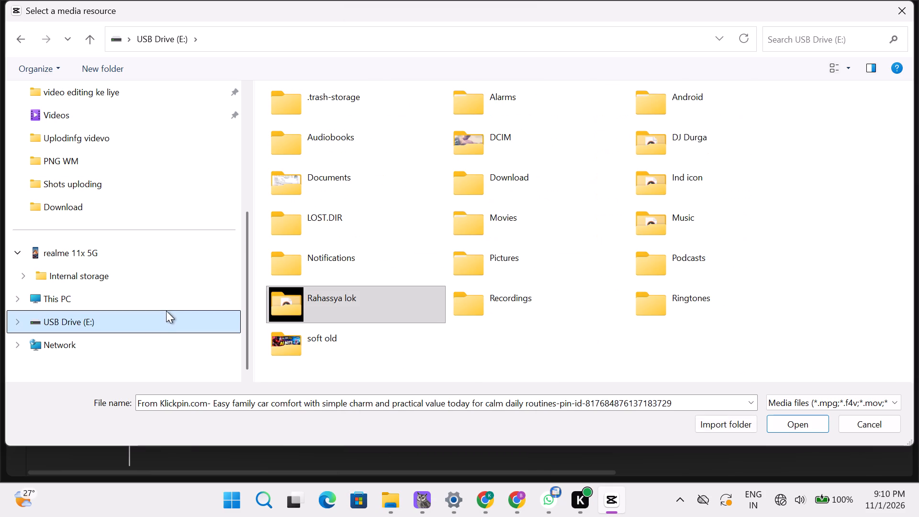
right_click(477, 90)
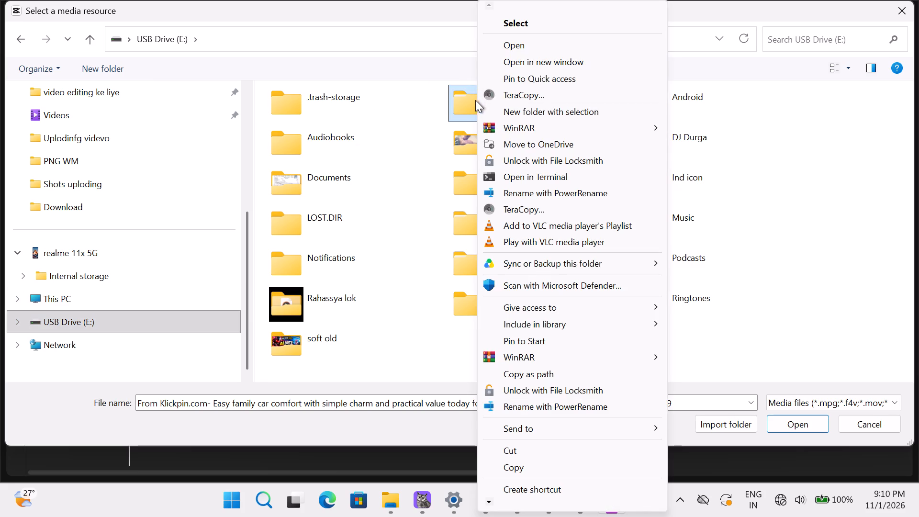
scroll(495, 121, down, 3)
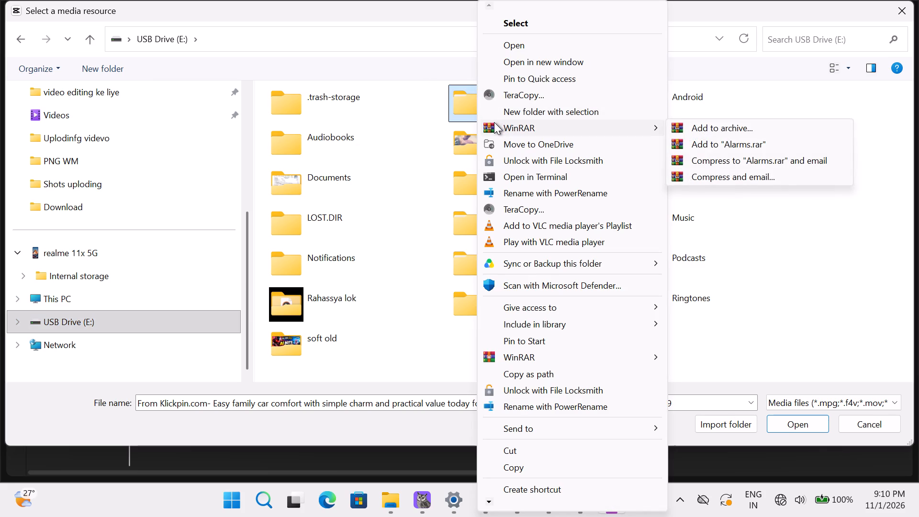
scroll(493, 122, up, 3)
scroll(541, 44, up, 1)
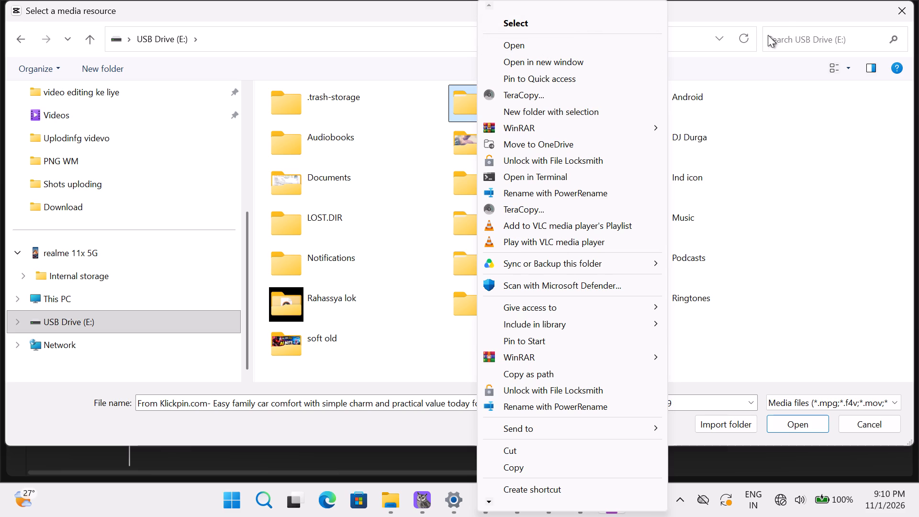
click(905, 6)
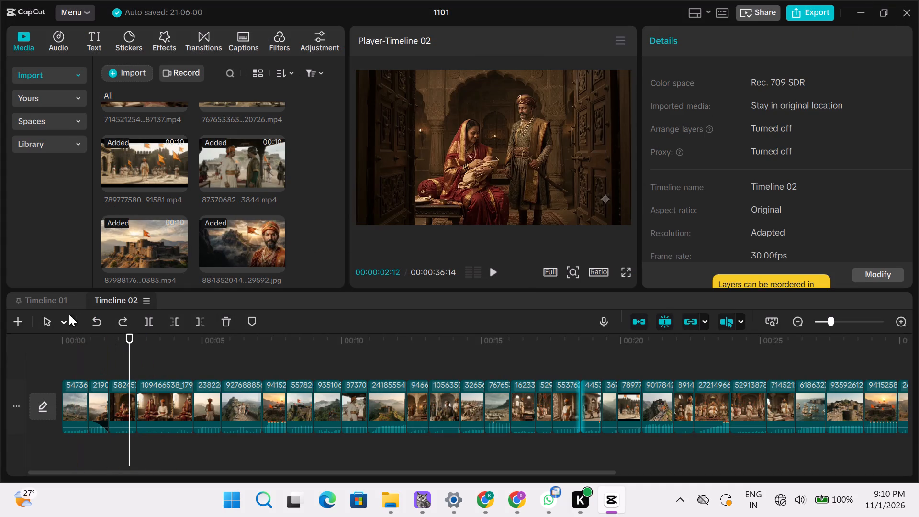
Check the Library, Spaces and Yours media sections for usable material.
click(77, 146)
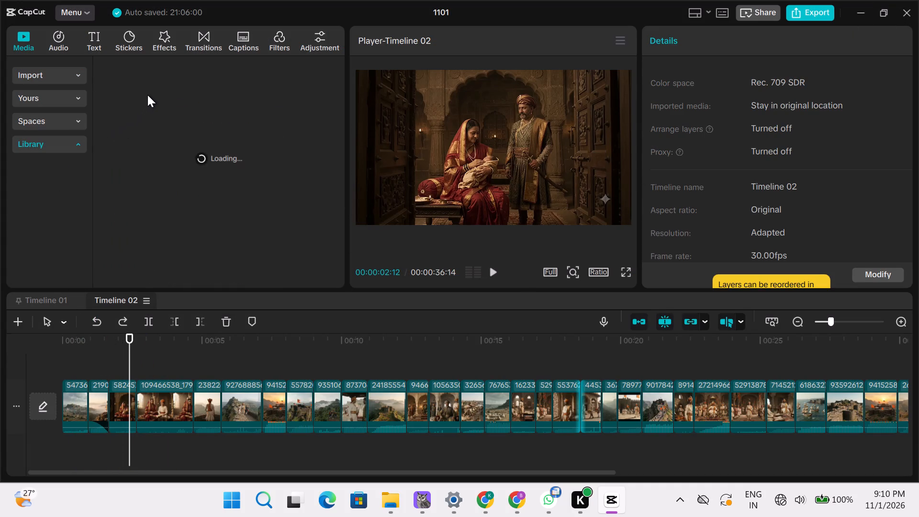
click(66, 111)
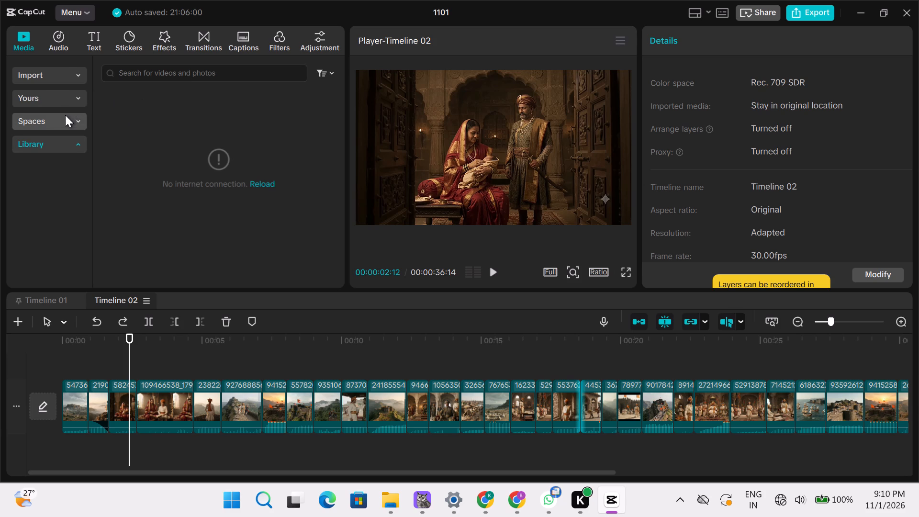
click(65, 115)
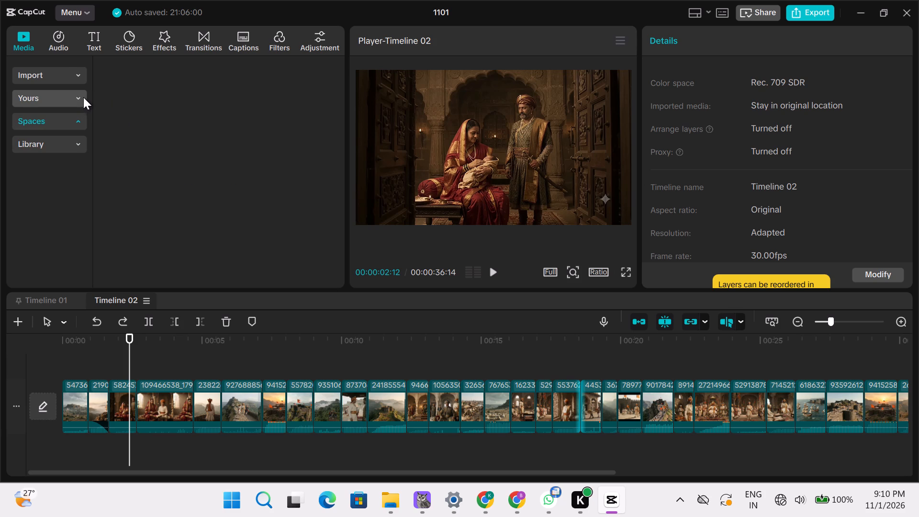
click(76, 95)
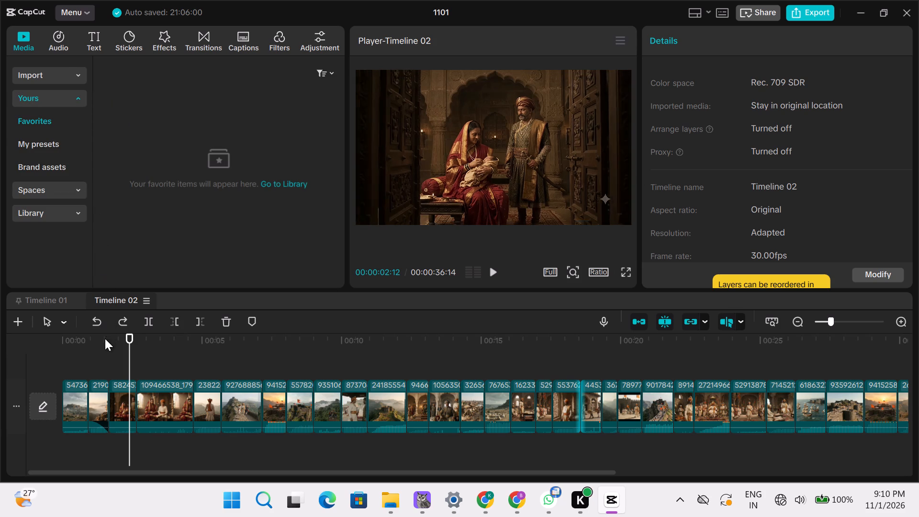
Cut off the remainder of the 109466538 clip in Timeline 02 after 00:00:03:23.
click(103, 341)
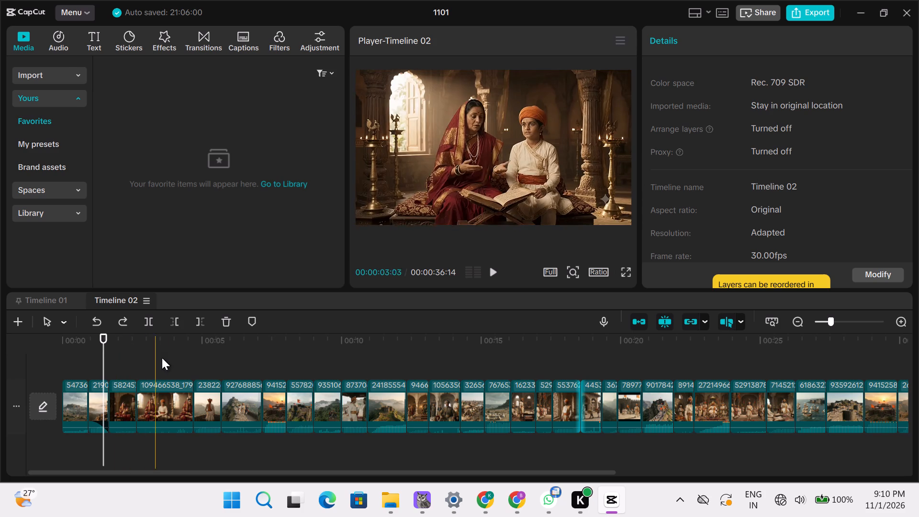
click(167, 358)
click(208, 328)
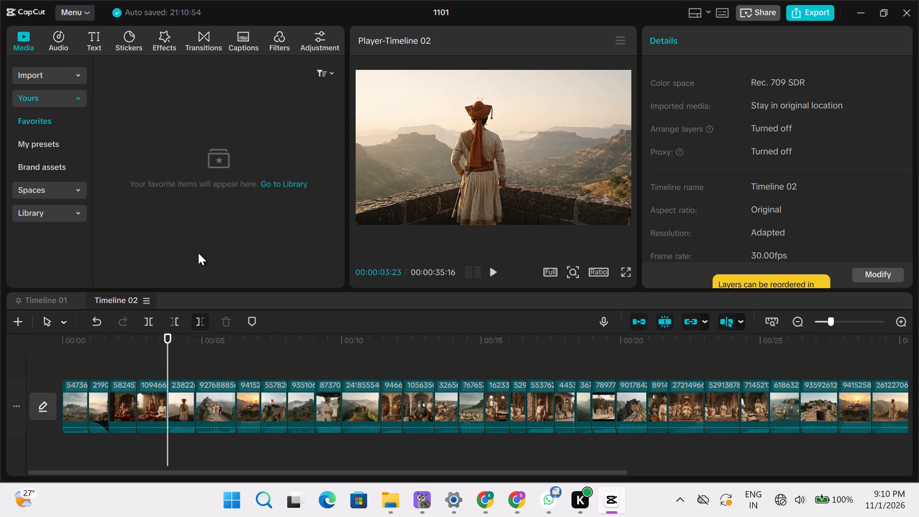
click(196, 315)
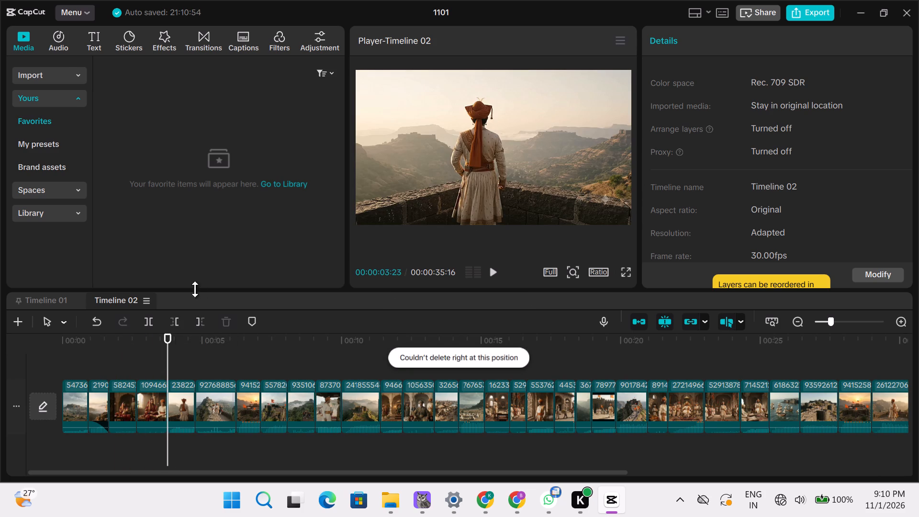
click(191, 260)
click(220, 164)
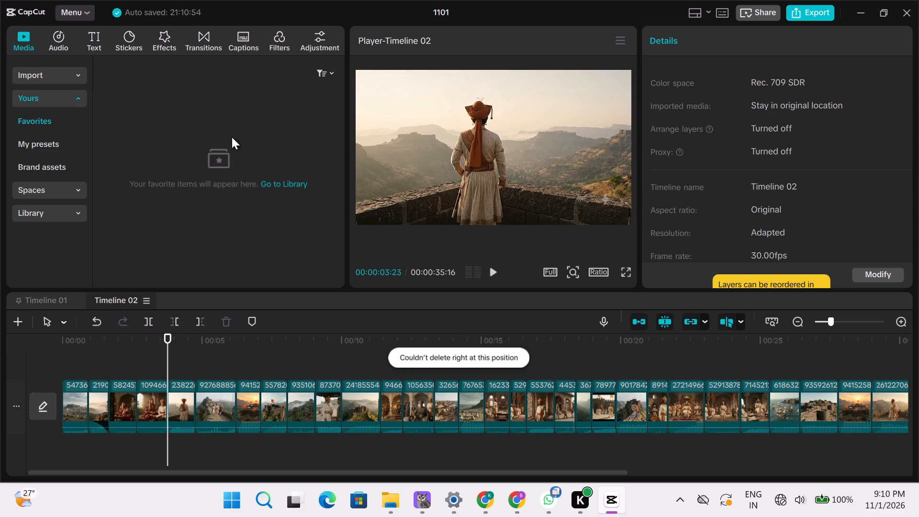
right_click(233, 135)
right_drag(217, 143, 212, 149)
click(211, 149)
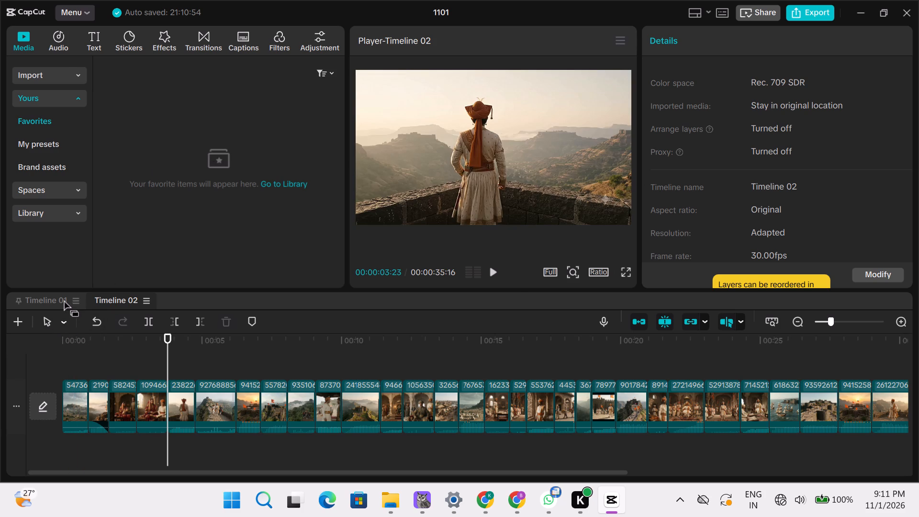
Add a new empty timeline, Timeline 03, to the project.
click(48, 319)
click(19, 323)
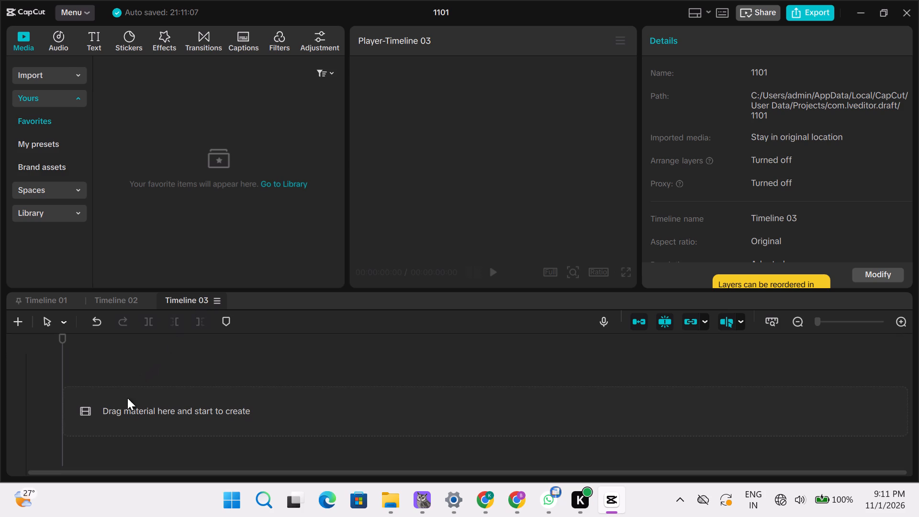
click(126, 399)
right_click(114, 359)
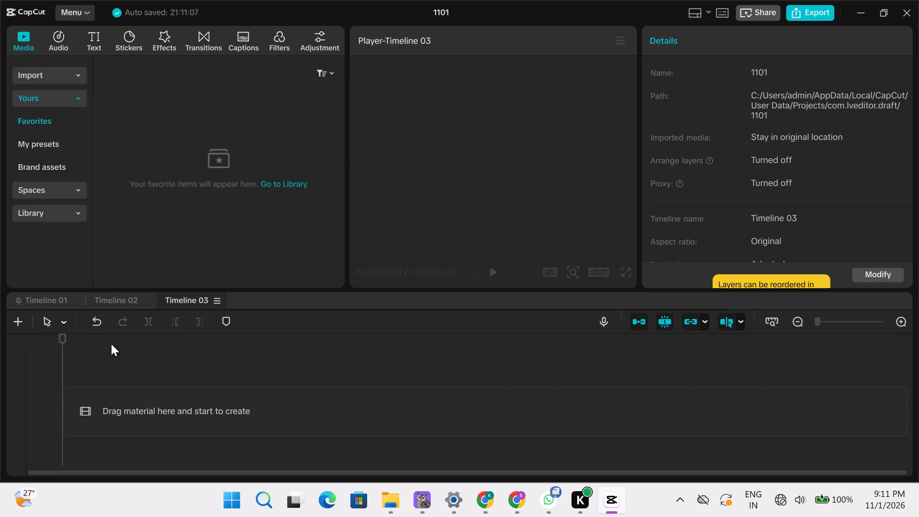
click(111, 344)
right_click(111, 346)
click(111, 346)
Open the voiceover recorder for Timeline 03 and allow CapCut to access the microphone.
click(603, 327)
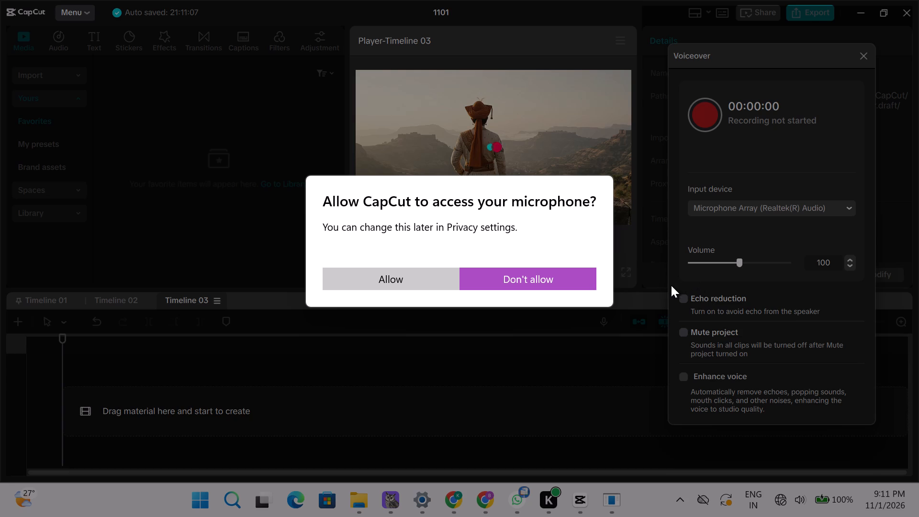
click(434, 285)
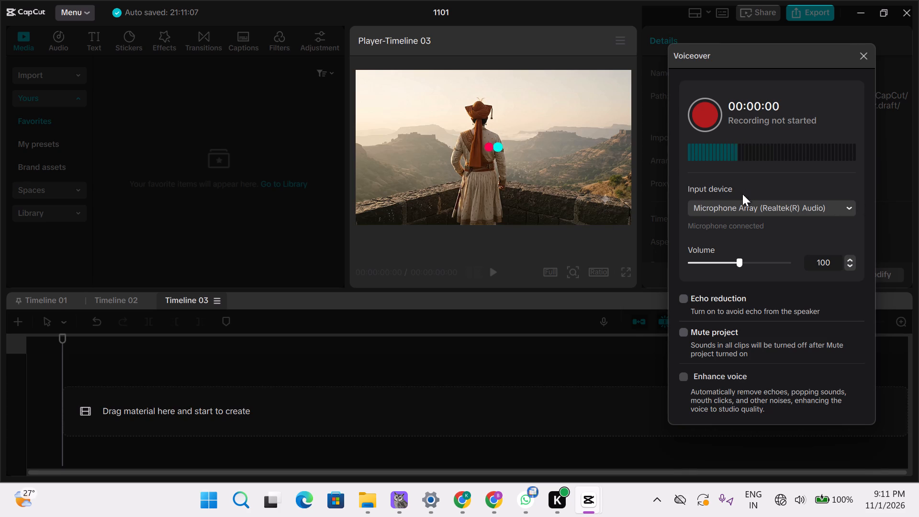
Set the voiceover volume to 113, enable Enhance voice, and close the recorder.
scroll(729, 265, down, 1)
drag(742, 257, 795, 261)
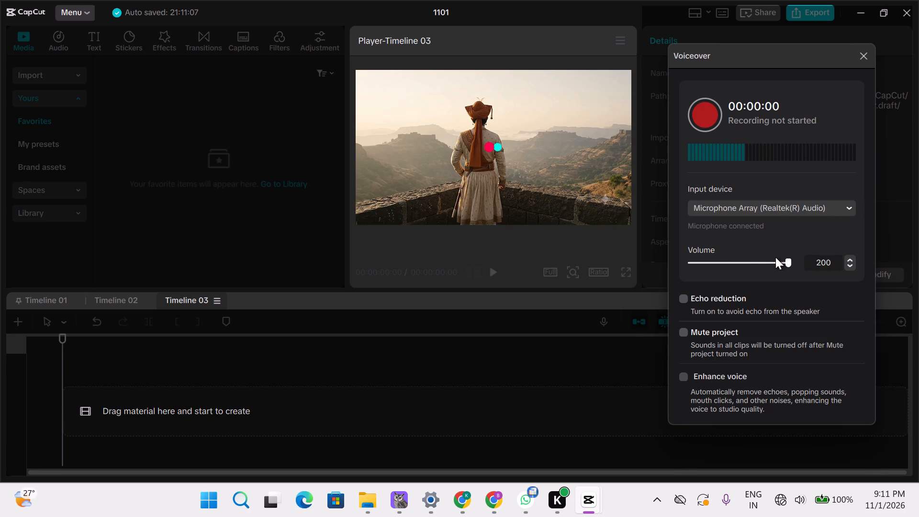
click(781, 255)
click(748, 264)
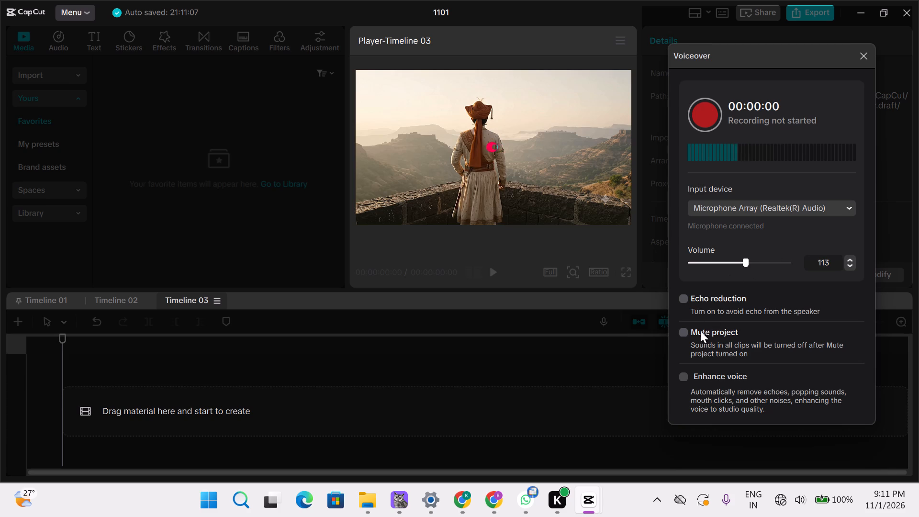
click(686, 378)
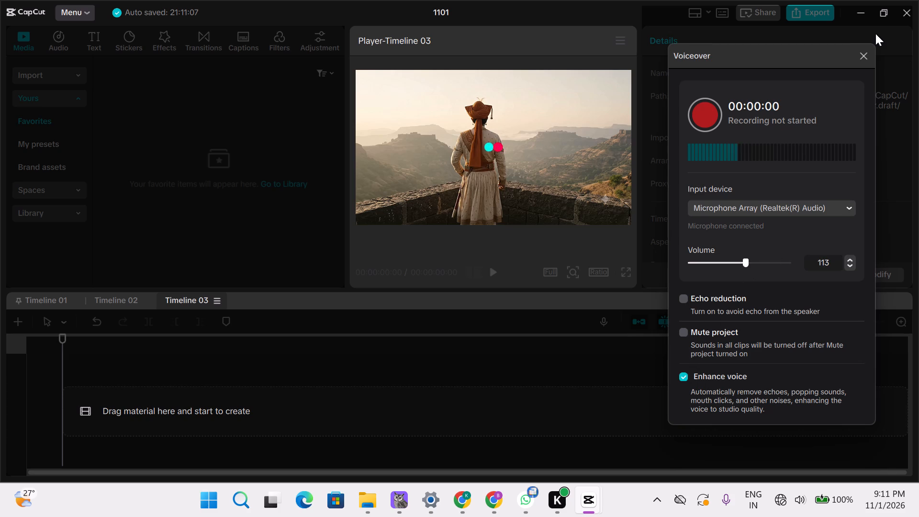
click(866, 46)
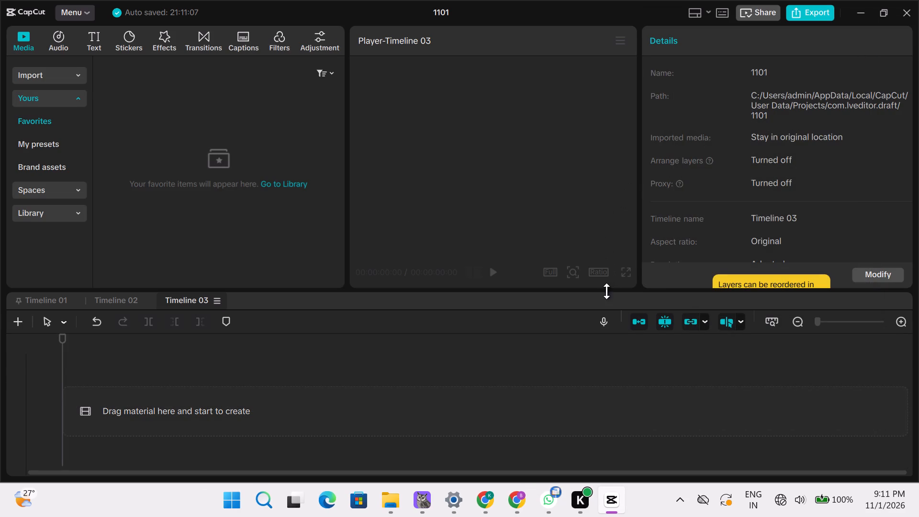
Record a voiceover of about 6 seconds (00:00:05:21) from the start of Timeline 03.
click(601, 310)
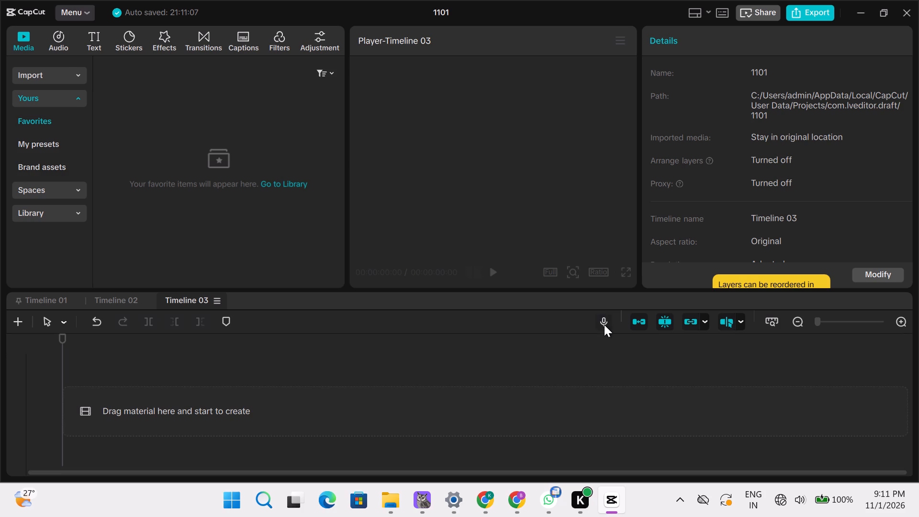
click(604, 324)
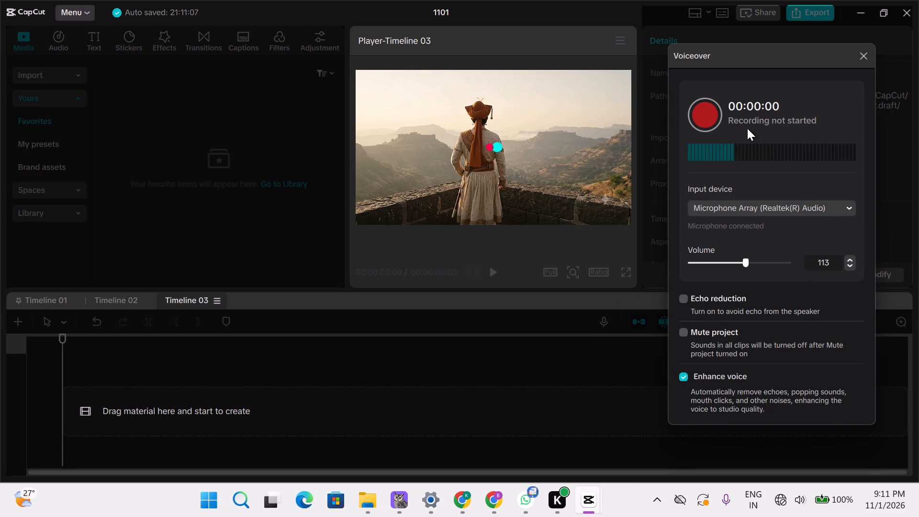
click(720, 110)
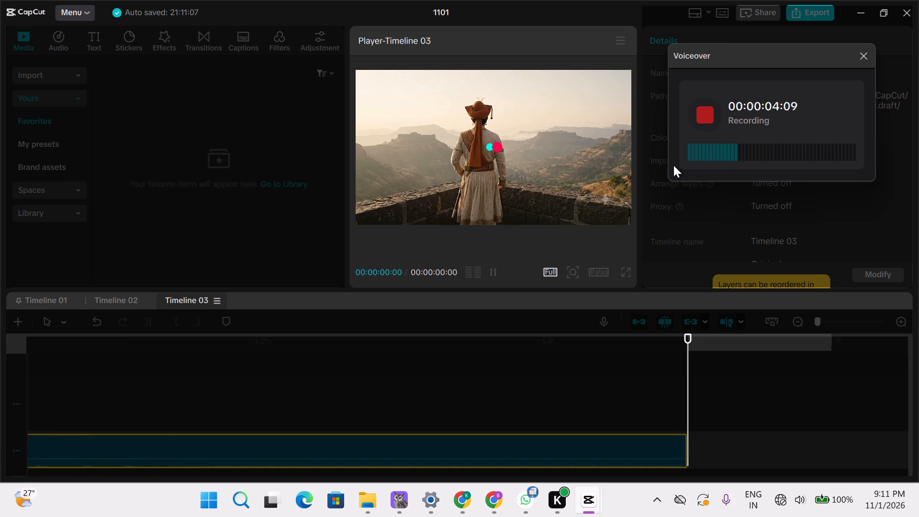
click(699, 119)
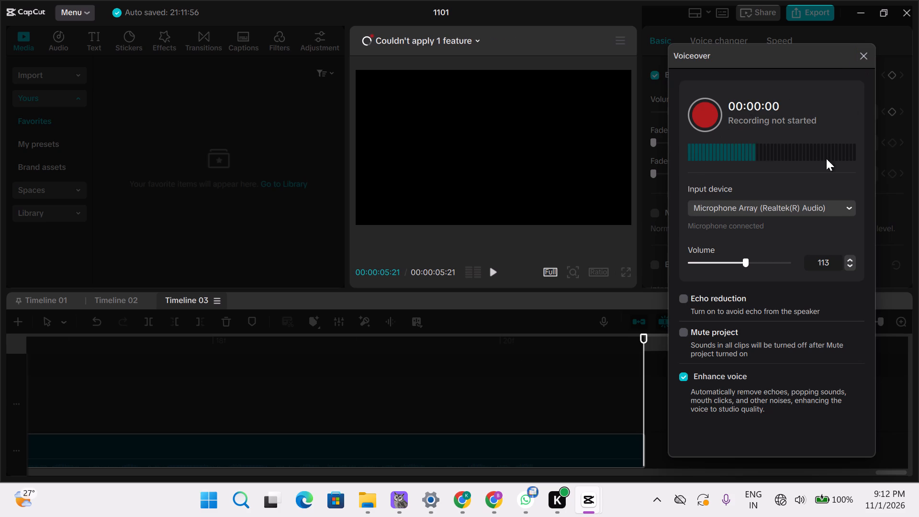
Check which input devices are available for the voiceover recording.
click(781, 219)
click(780, 211)
click(778, 204)
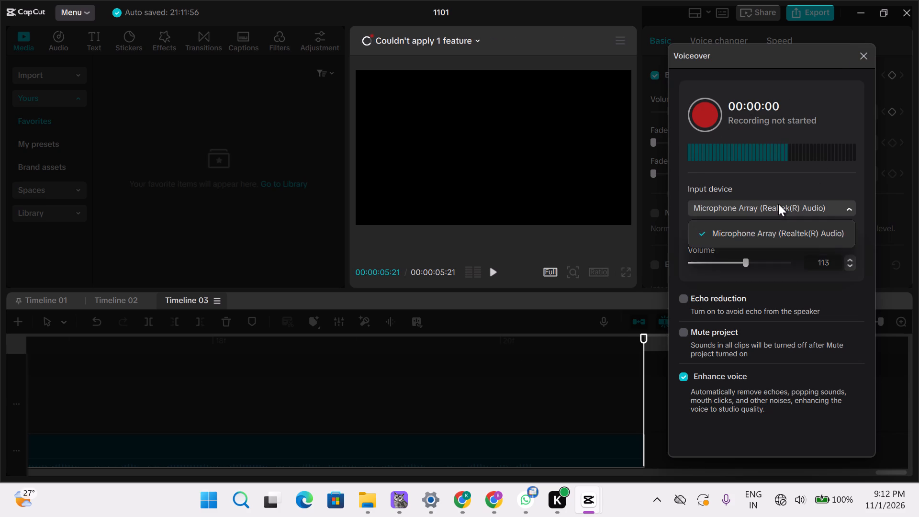
click(778, 204)
click(778, 202)
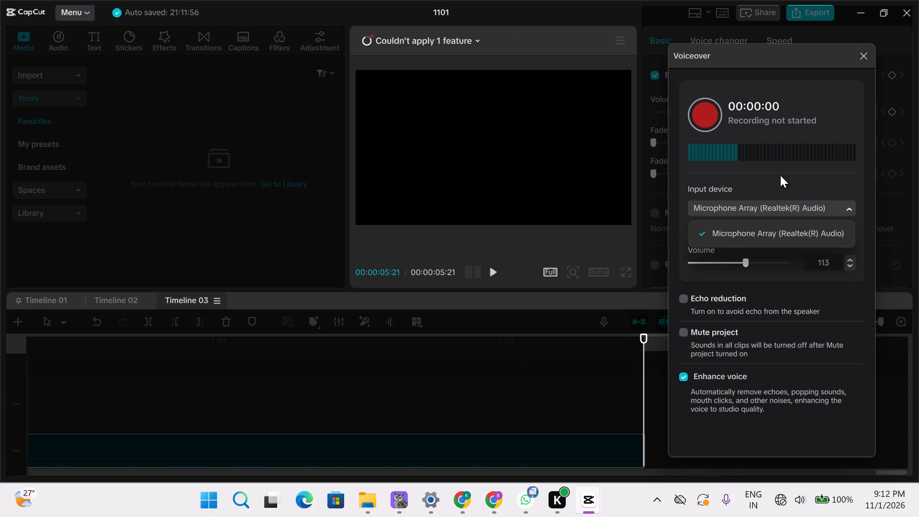
click(852, 49)
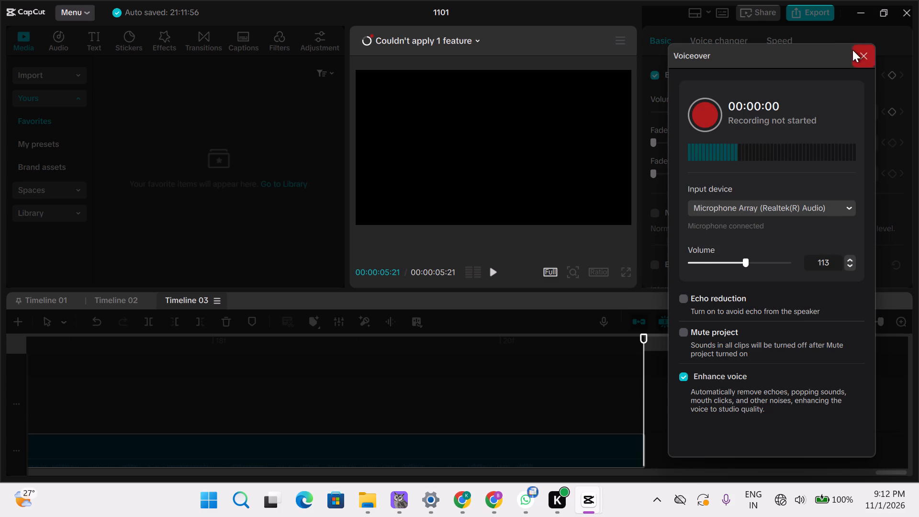
Close the voiceover recorder.
click(855, 49)
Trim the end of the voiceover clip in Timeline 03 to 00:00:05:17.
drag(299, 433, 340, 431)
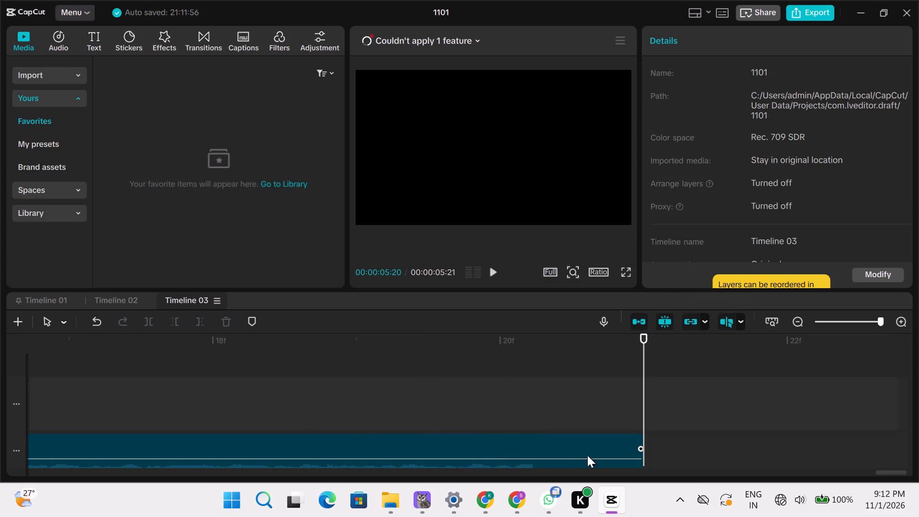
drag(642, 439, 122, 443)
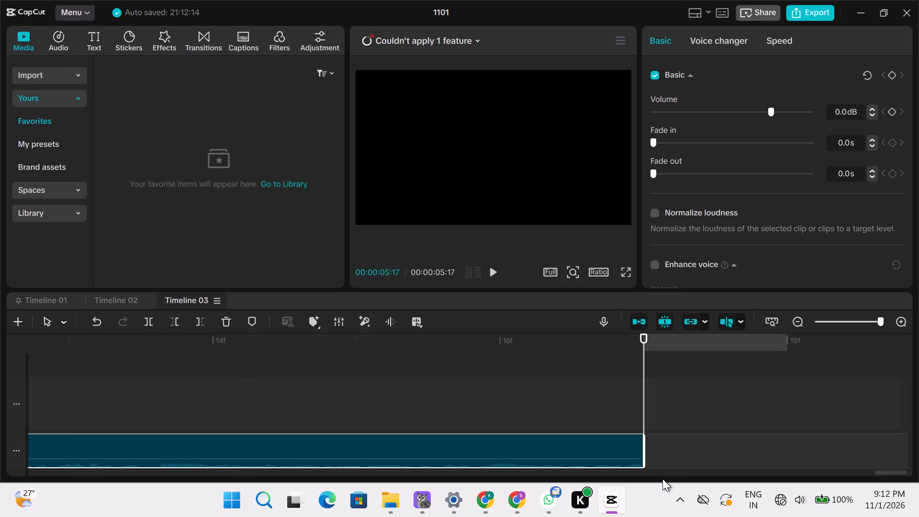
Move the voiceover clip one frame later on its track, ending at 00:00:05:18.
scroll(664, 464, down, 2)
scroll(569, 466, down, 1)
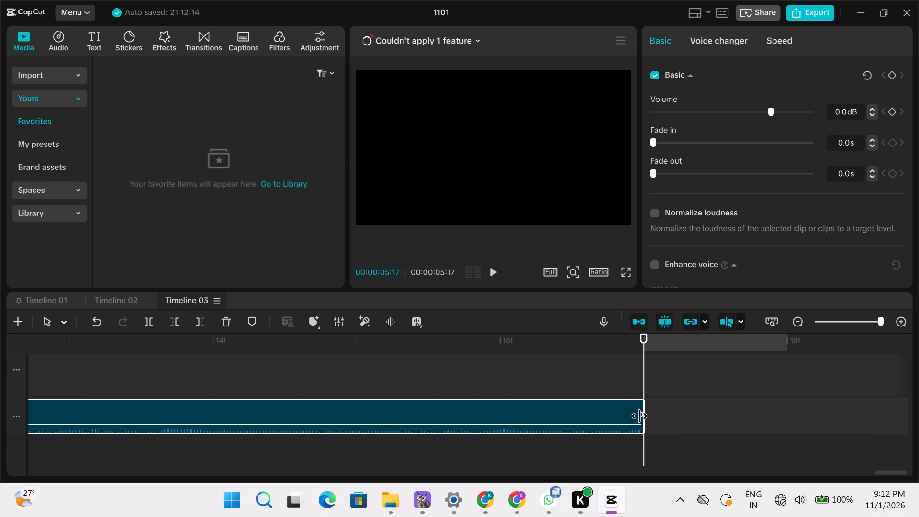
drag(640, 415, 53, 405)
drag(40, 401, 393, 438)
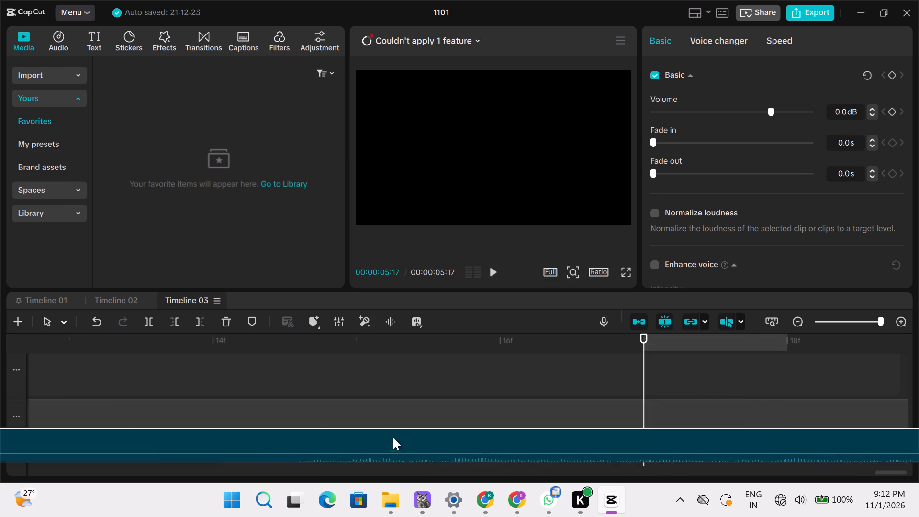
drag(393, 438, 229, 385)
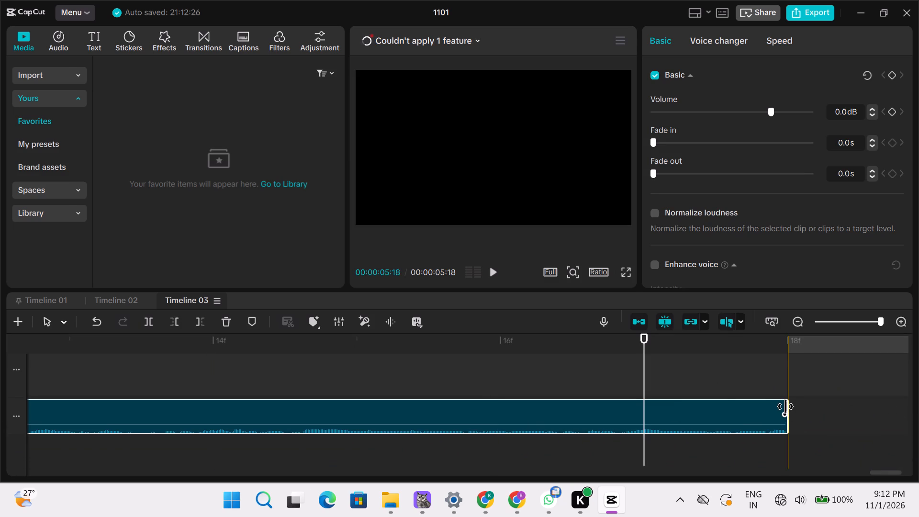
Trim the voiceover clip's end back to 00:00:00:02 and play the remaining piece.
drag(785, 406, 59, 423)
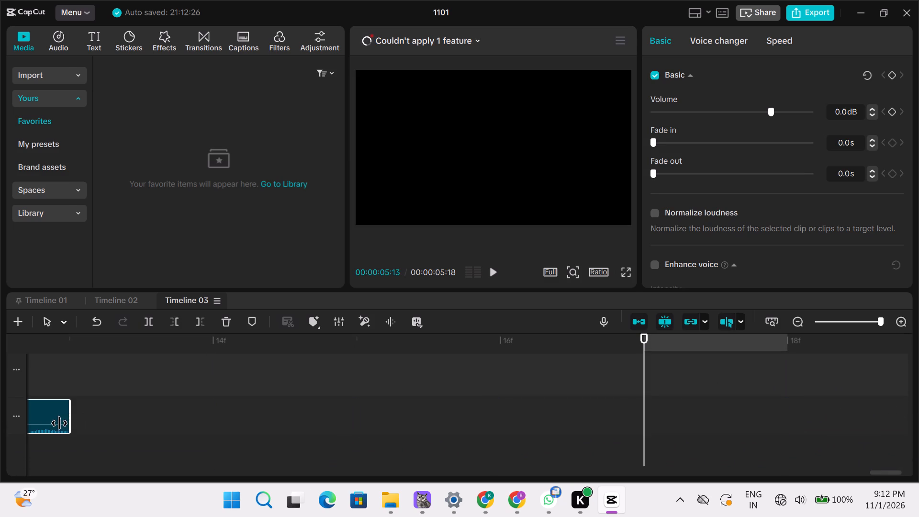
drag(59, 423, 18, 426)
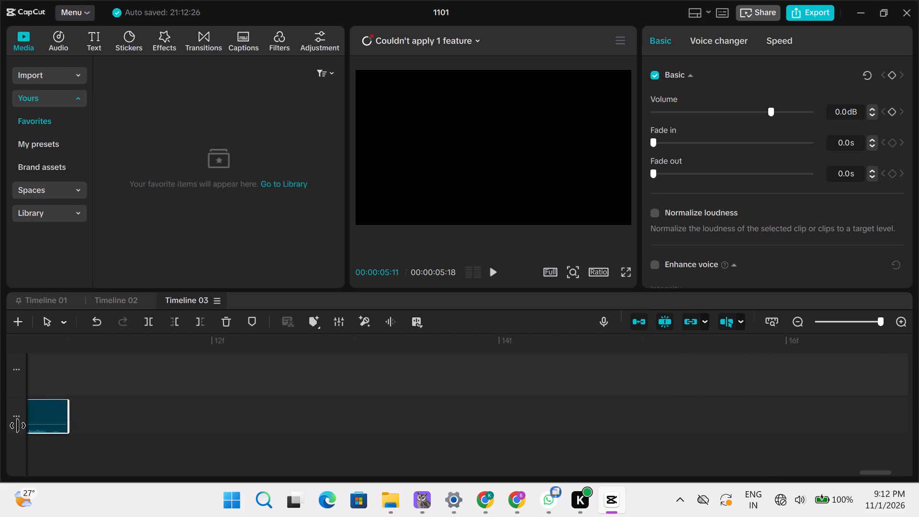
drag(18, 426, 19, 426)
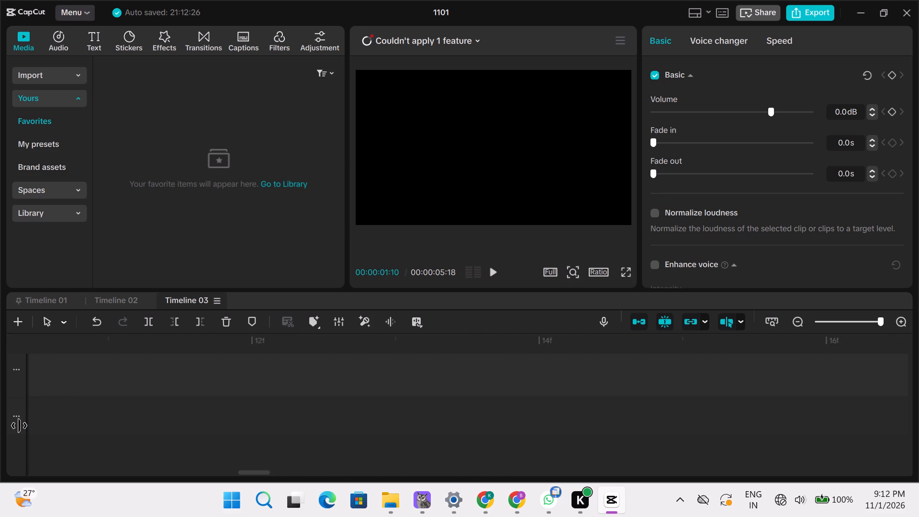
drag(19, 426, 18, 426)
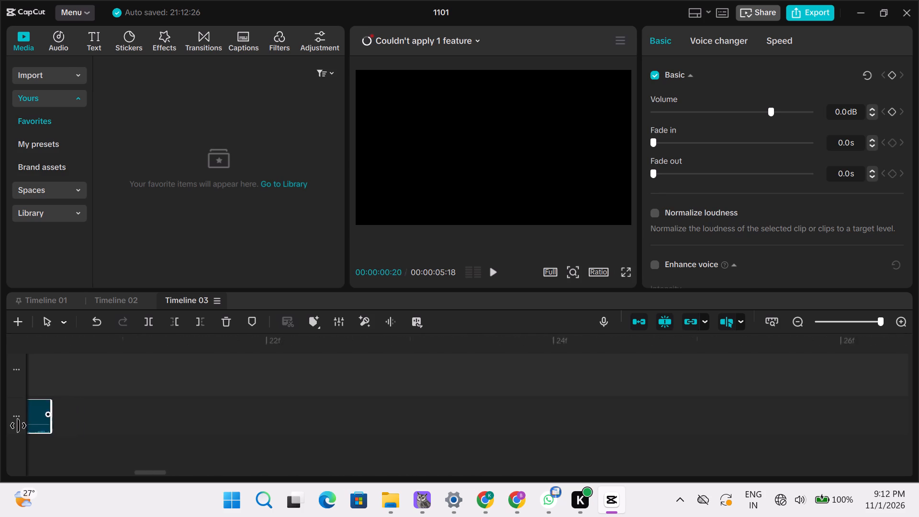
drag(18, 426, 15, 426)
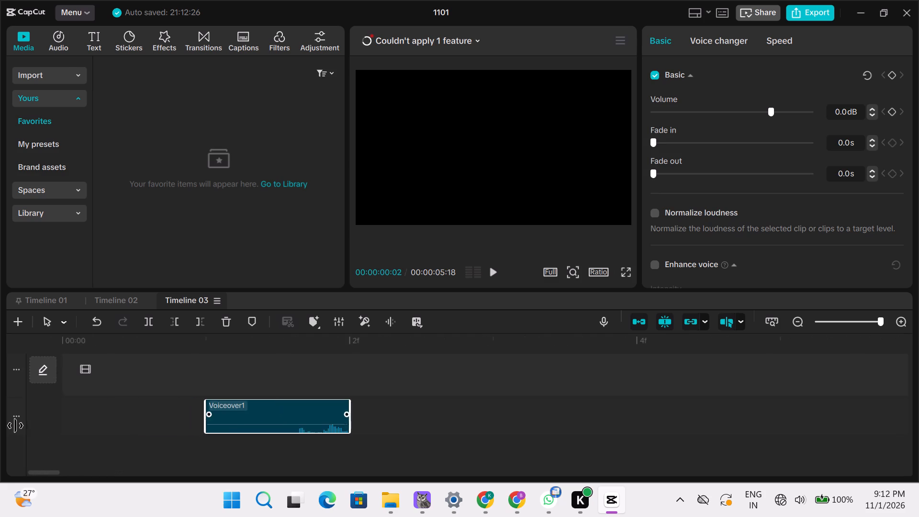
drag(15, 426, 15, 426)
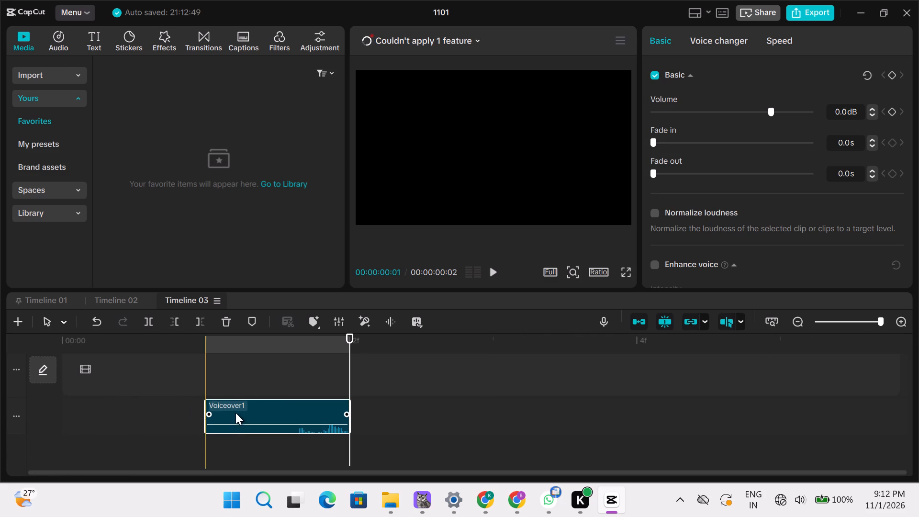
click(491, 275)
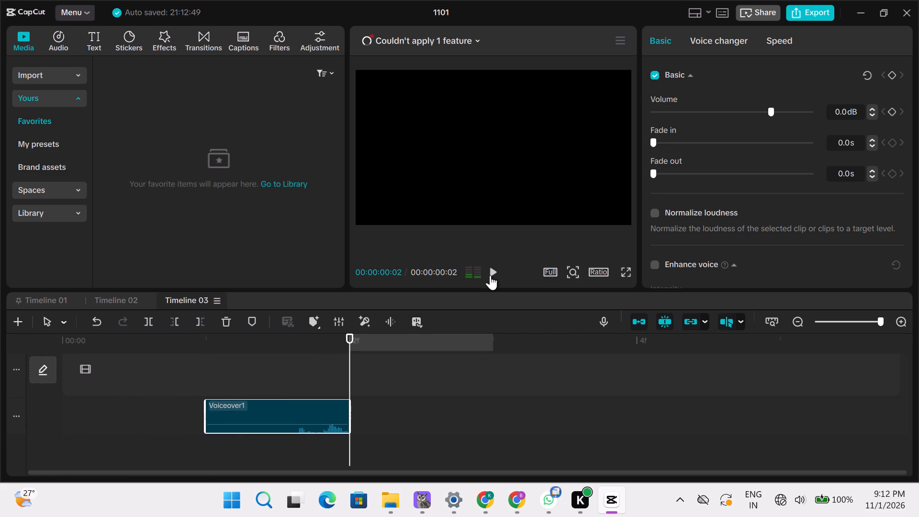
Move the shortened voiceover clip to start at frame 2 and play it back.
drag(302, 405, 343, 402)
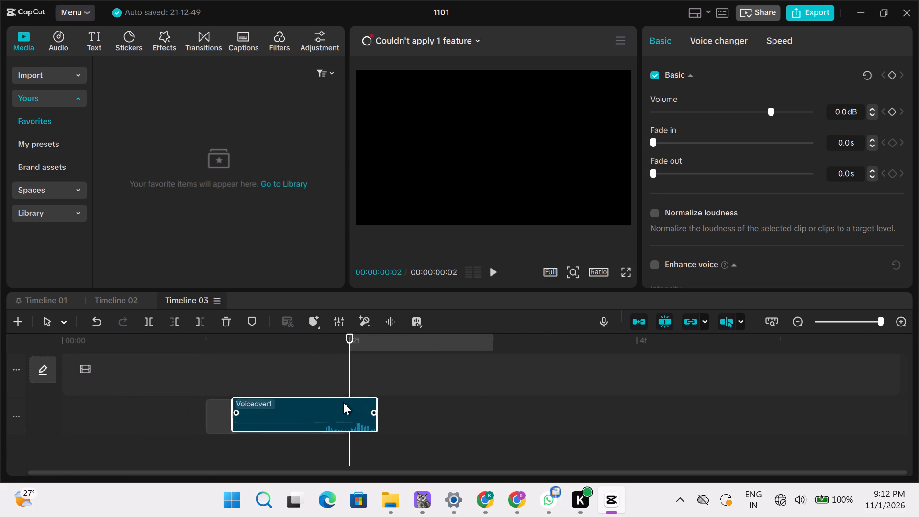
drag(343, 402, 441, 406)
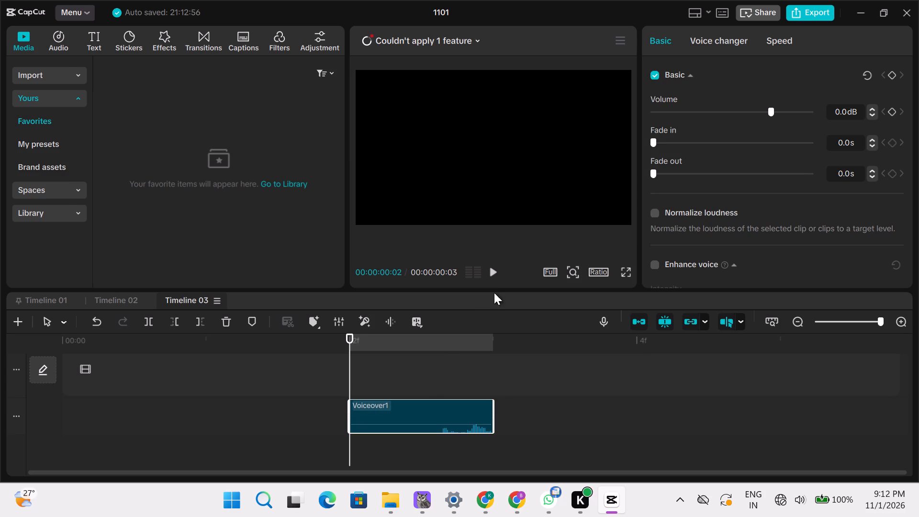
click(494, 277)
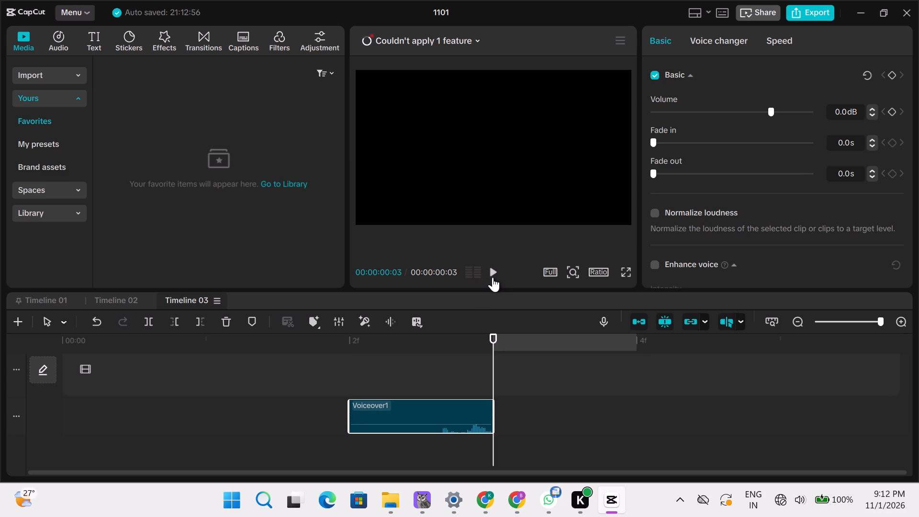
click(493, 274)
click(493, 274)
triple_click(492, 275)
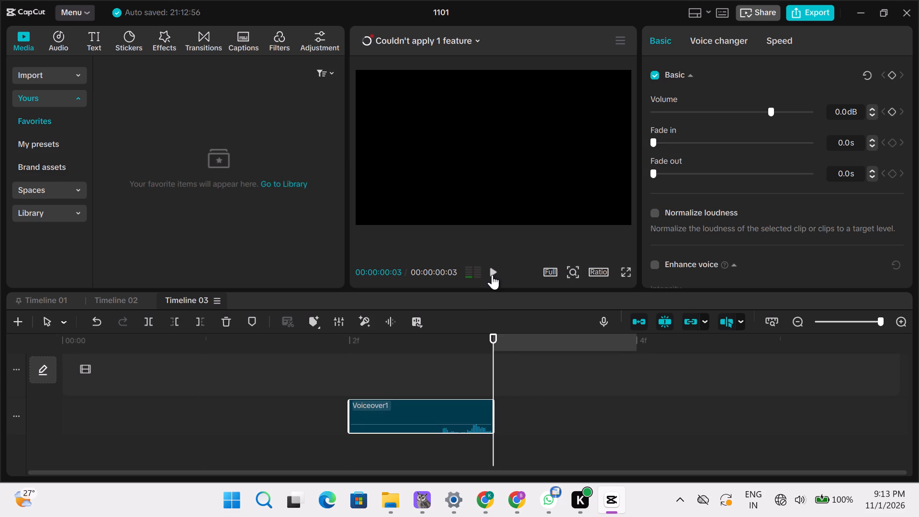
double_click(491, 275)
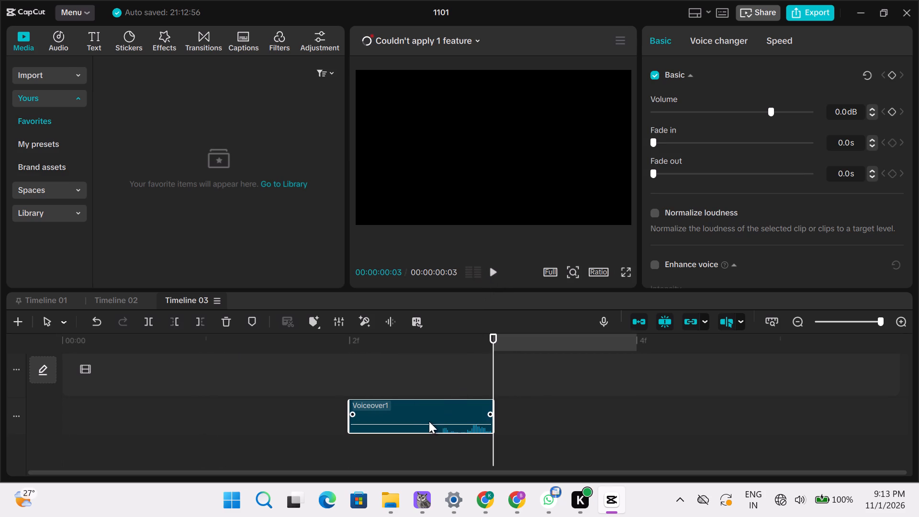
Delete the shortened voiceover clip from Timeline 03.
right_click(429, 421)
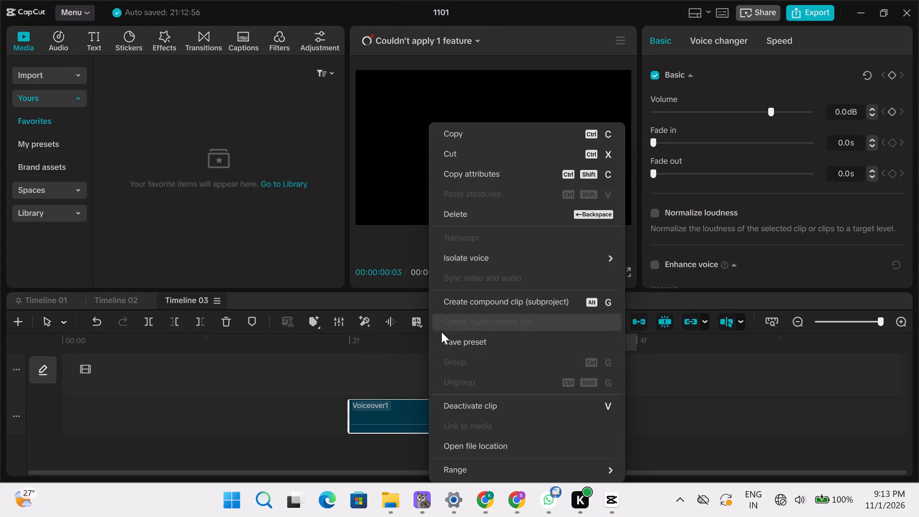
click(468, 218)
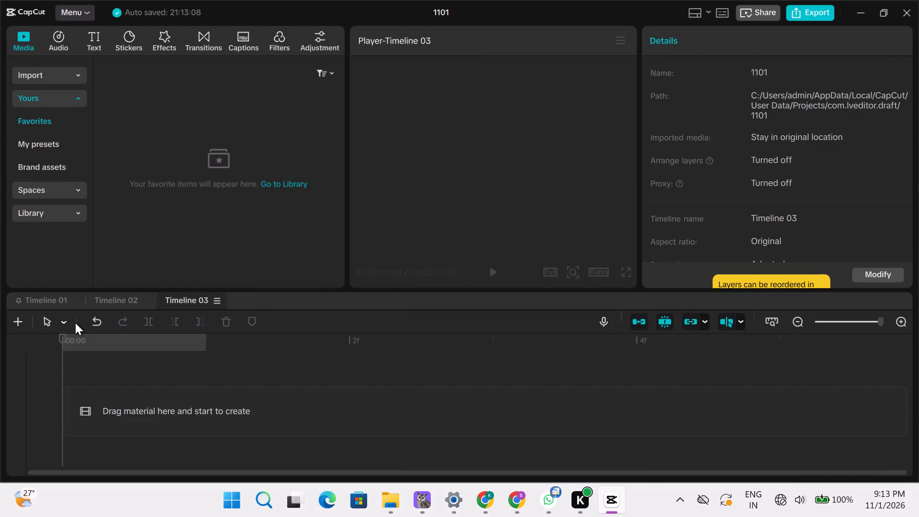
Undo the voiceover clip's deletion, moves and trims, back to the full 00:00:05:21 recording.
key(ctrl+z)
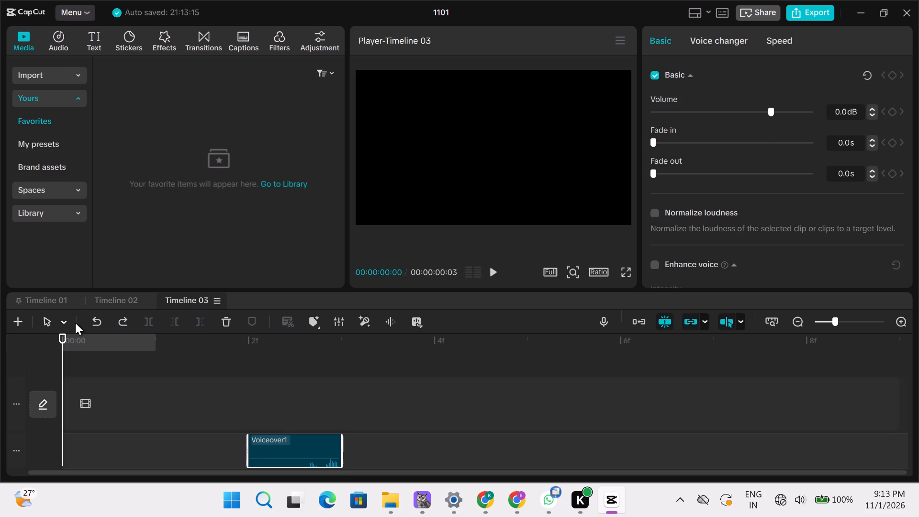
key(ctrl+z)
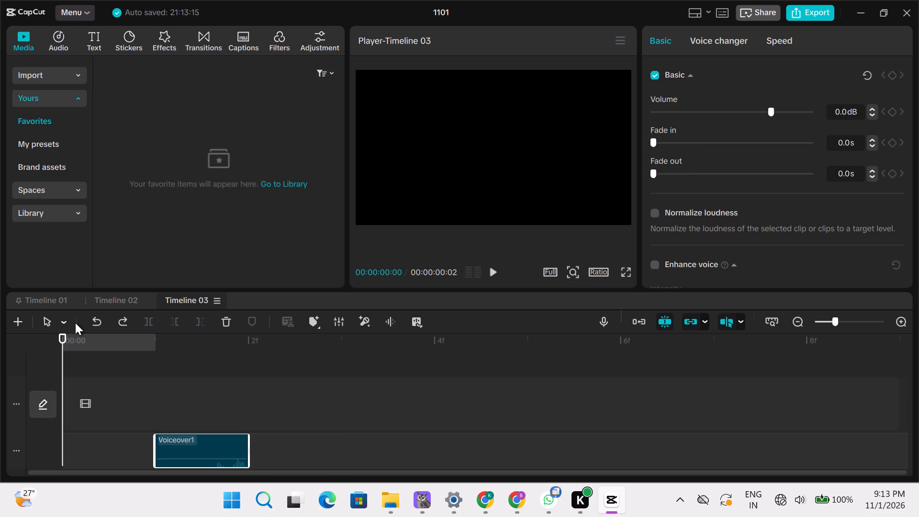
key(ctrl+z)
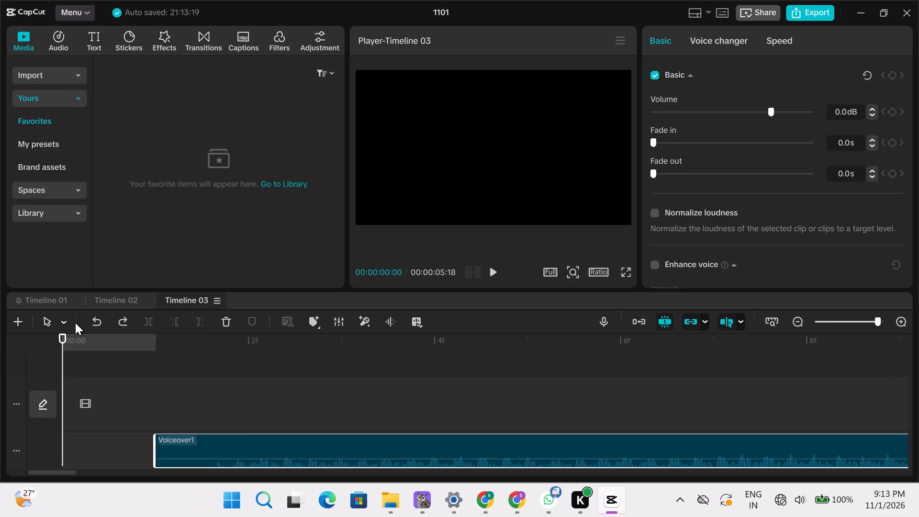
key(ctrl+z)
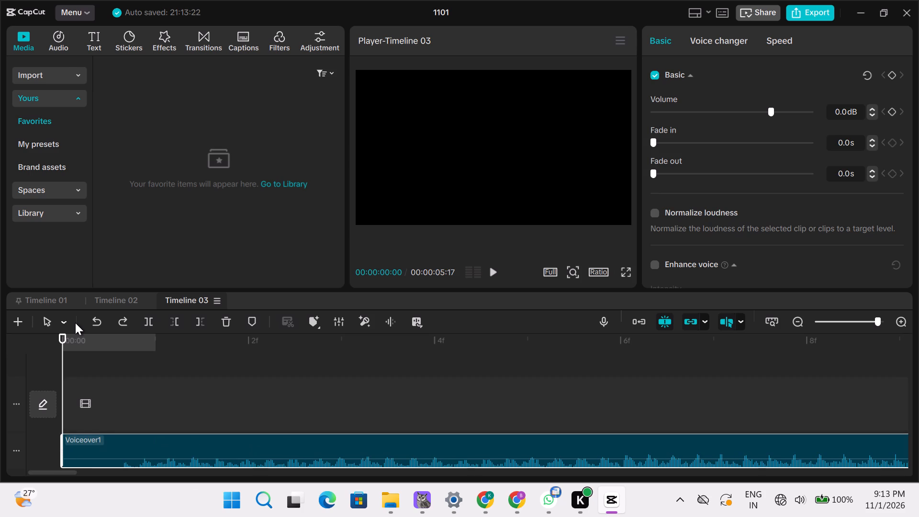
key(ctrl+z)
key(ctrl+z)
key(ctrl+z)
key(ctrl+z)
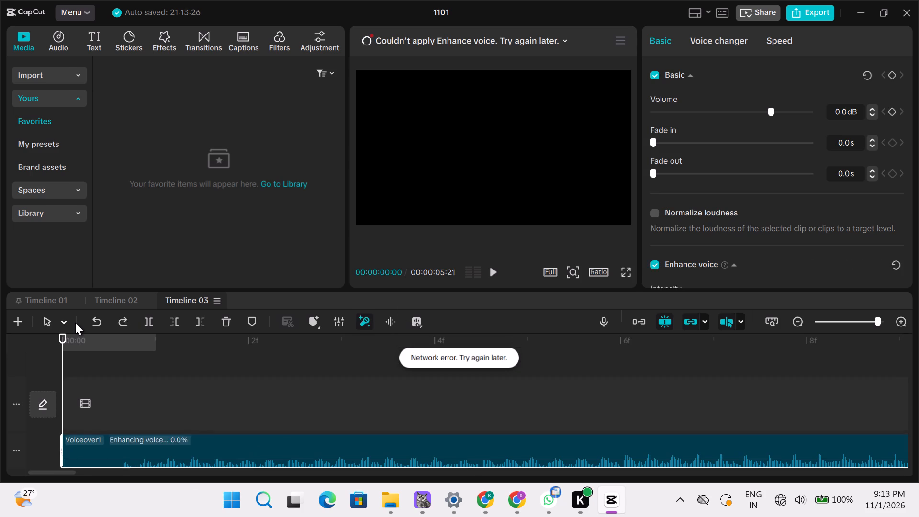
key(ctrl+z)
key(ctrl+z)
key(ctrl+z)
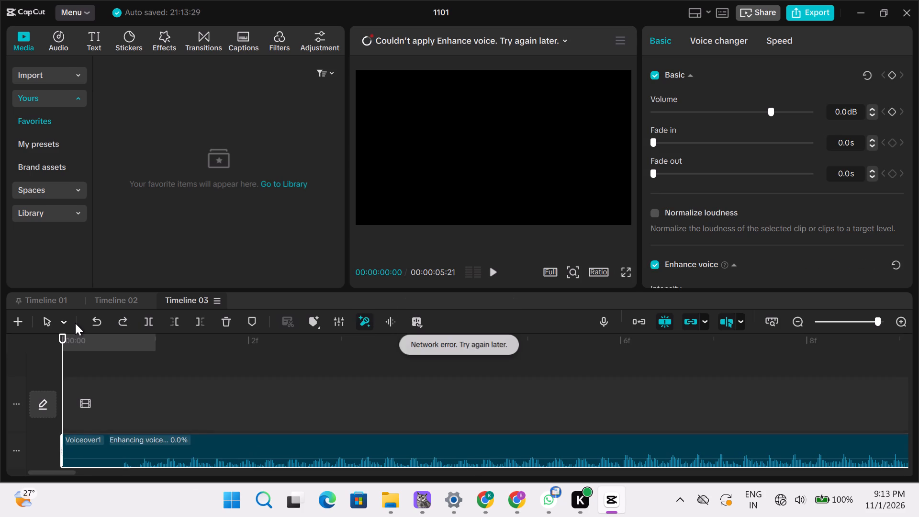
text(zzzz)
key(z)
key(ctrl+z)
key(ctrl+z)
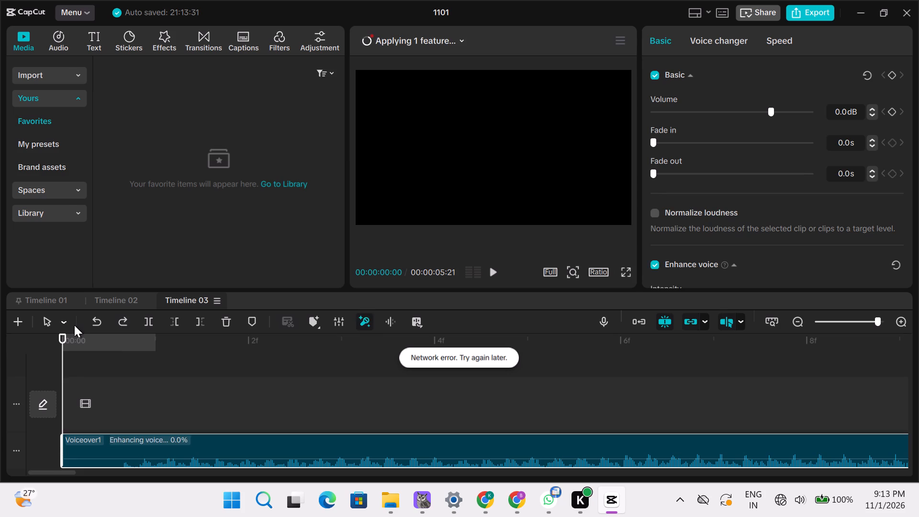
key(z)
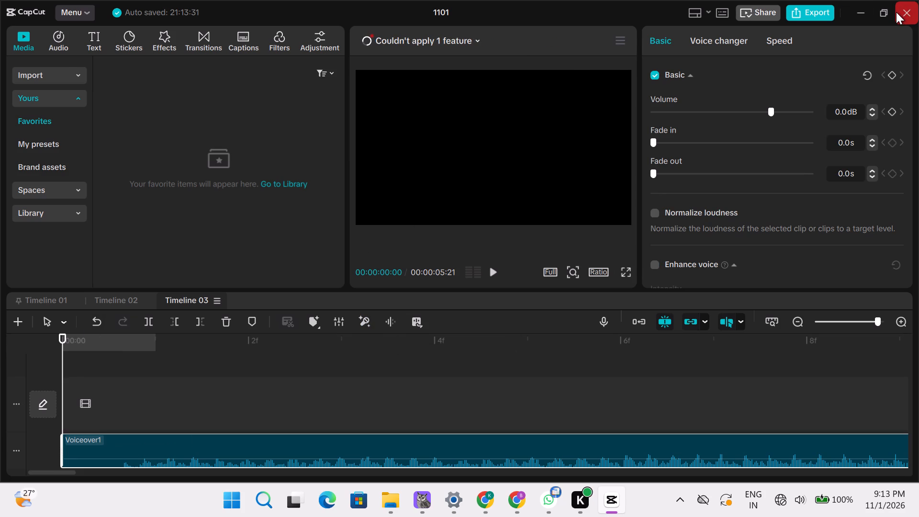
Close the 1101 project window.
click(903, 1)
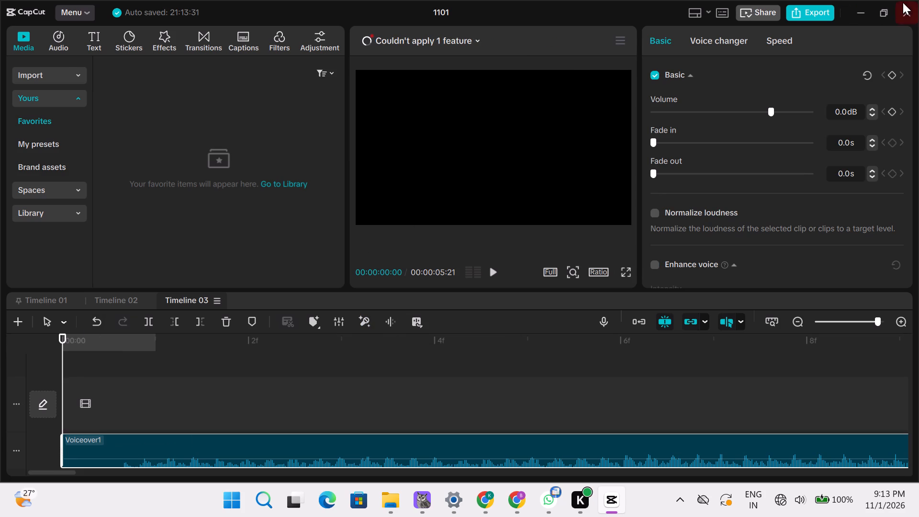
click(902, 7)
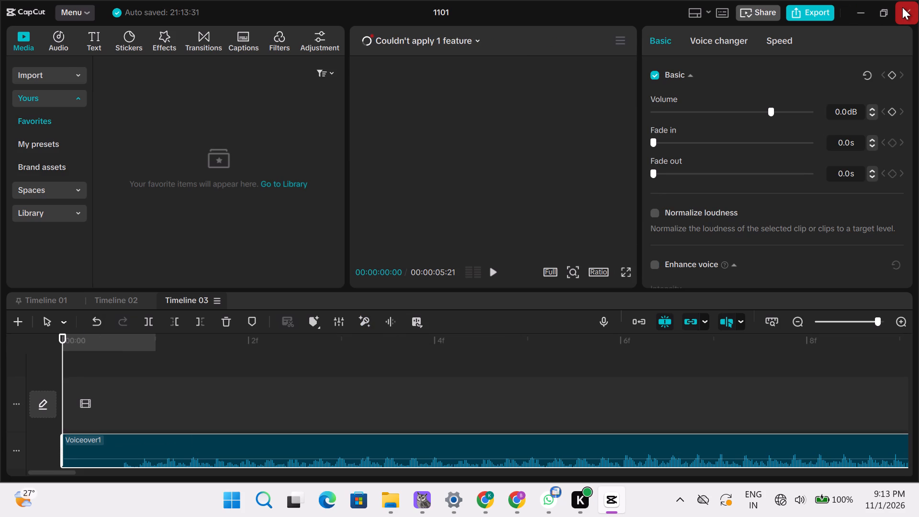